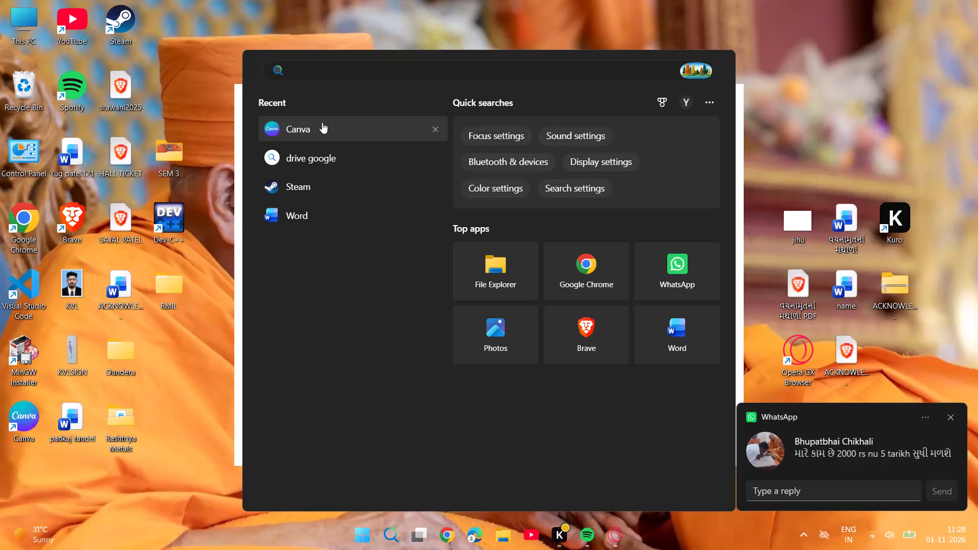
Launch the Canva app from the recent searches.
click(321, 131)
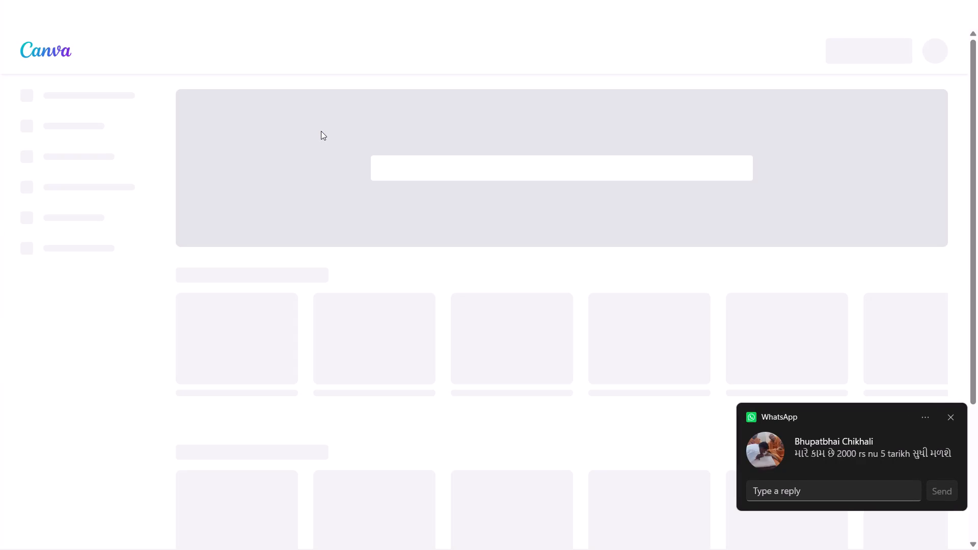
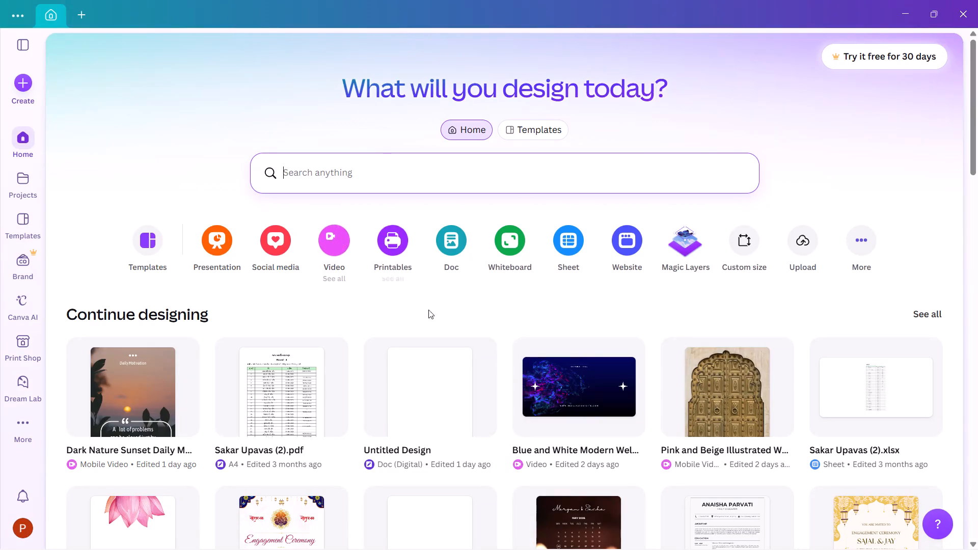
Open the video category for creating a new design and examine the available video formats and other ways to get started.
click(341, 248)
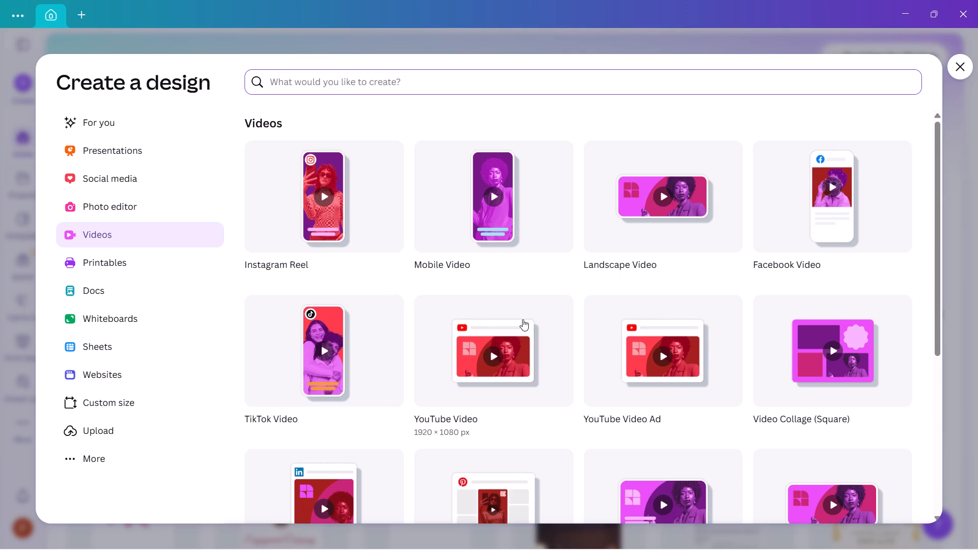
scroll(523, 319, down, 1)
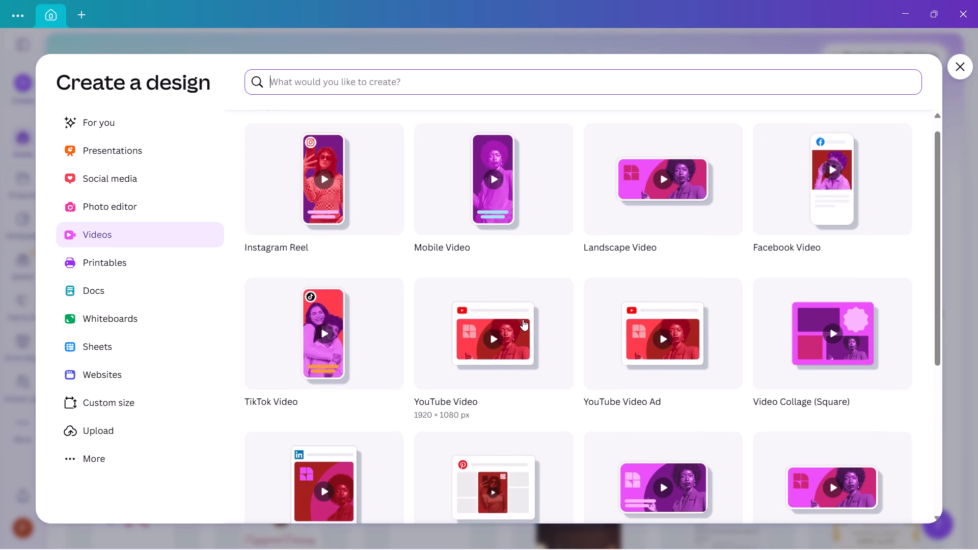
scroll(523, 319, down, 2)
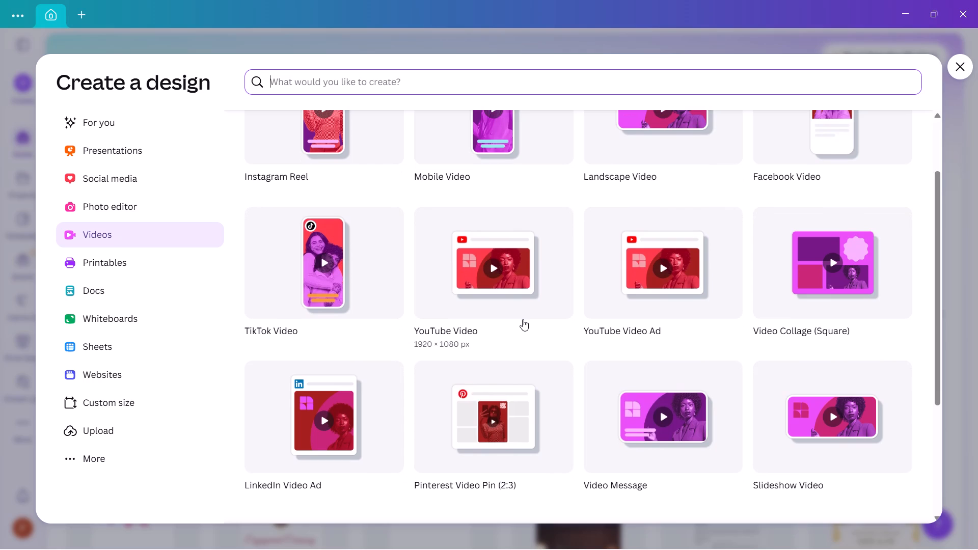
scroll(523, 319, down, 2)
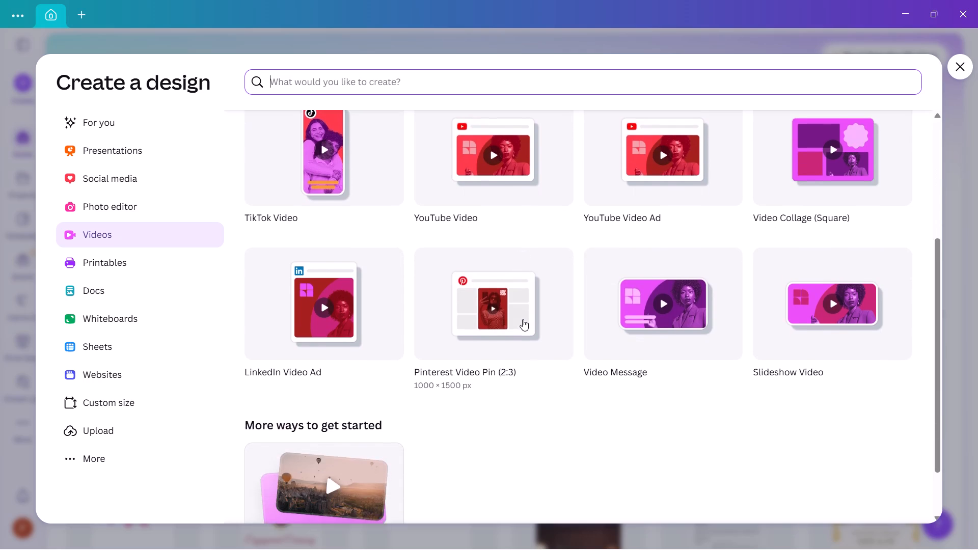
scroll(523, 319, down, 1)
scroll(523, 319, up, 5)
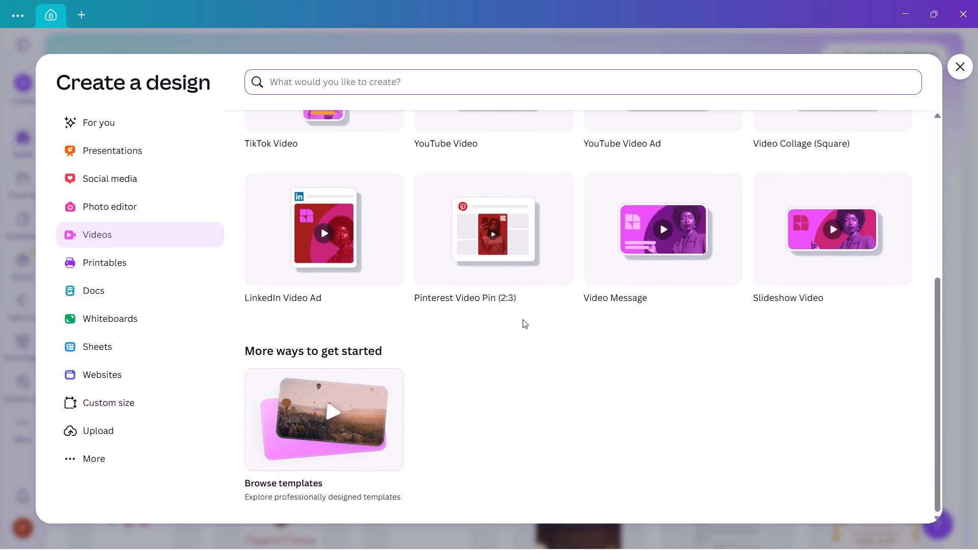
scroll(523, 319, up, 4)
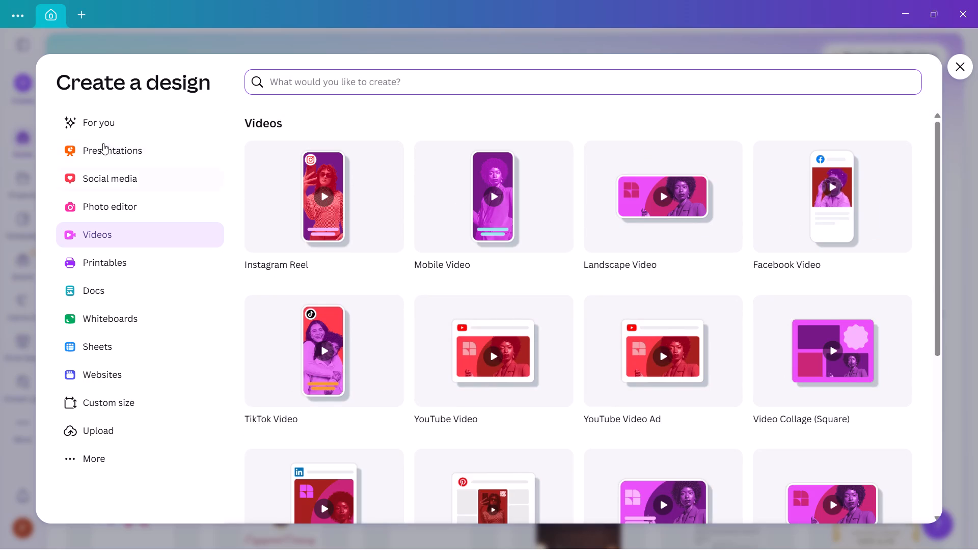
Create a new design using the Mobile Video format.
click(43, 8)
click(498, 225)
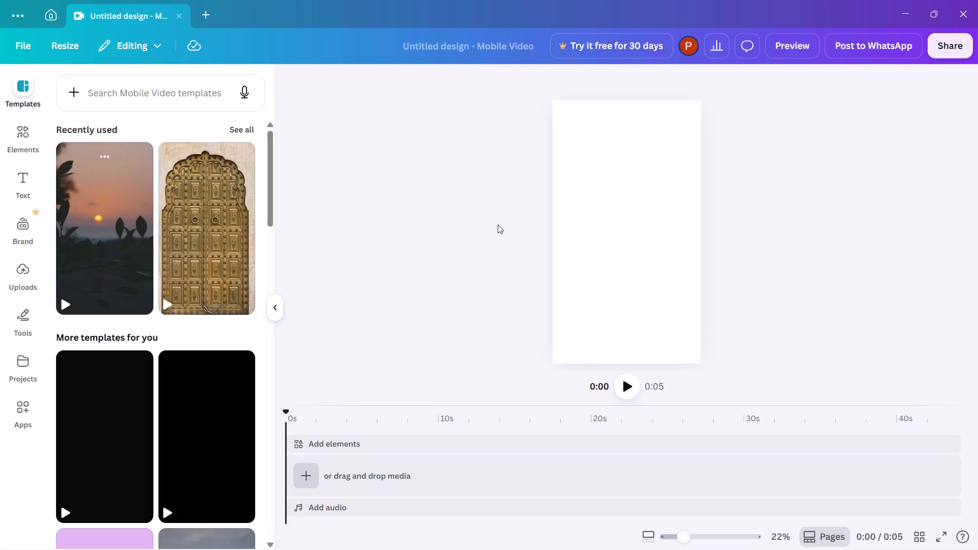
Upload the WhatsApp Video 2026-10-05 at 1.47.16 PM file from the youtube folder inside Desktop's SEM 3 folder.
click(306, 472)
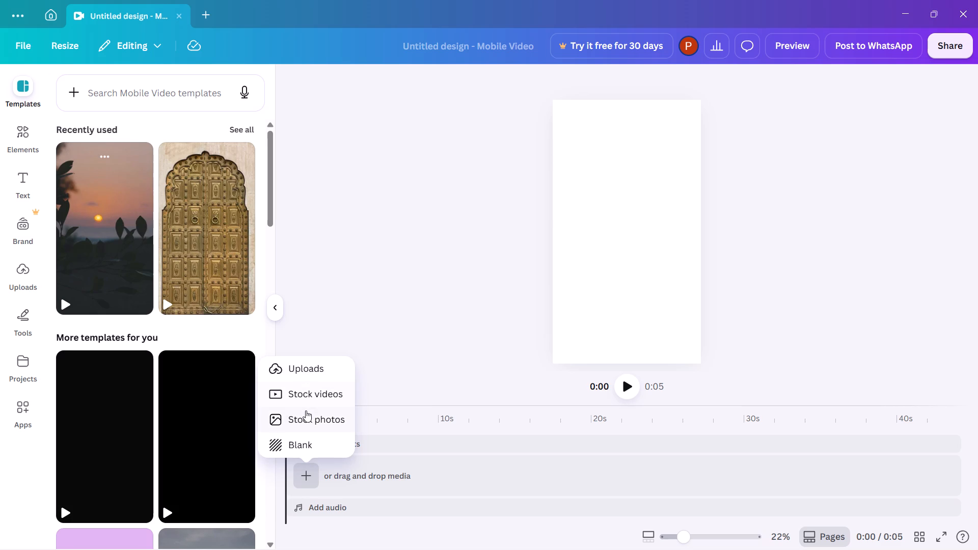
click(310, 374)
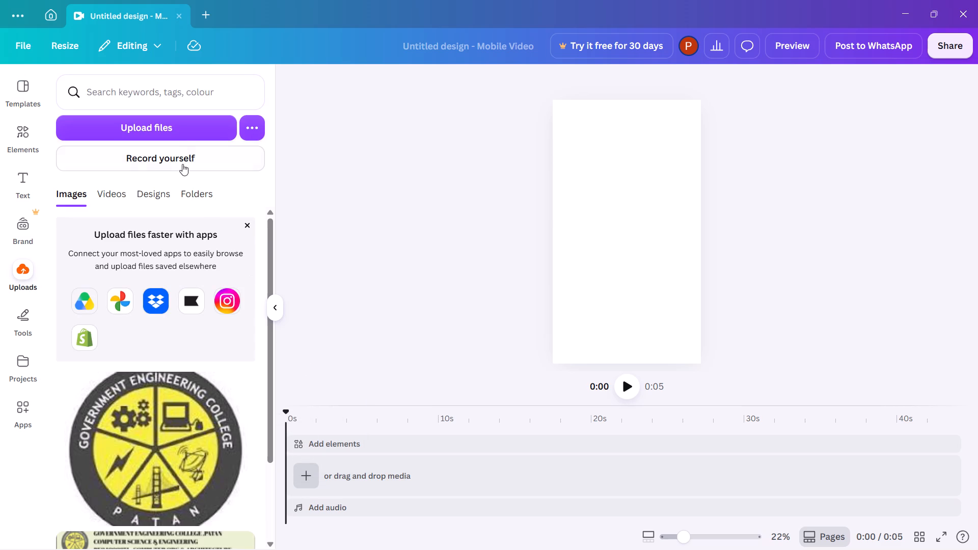
click(185, 129)
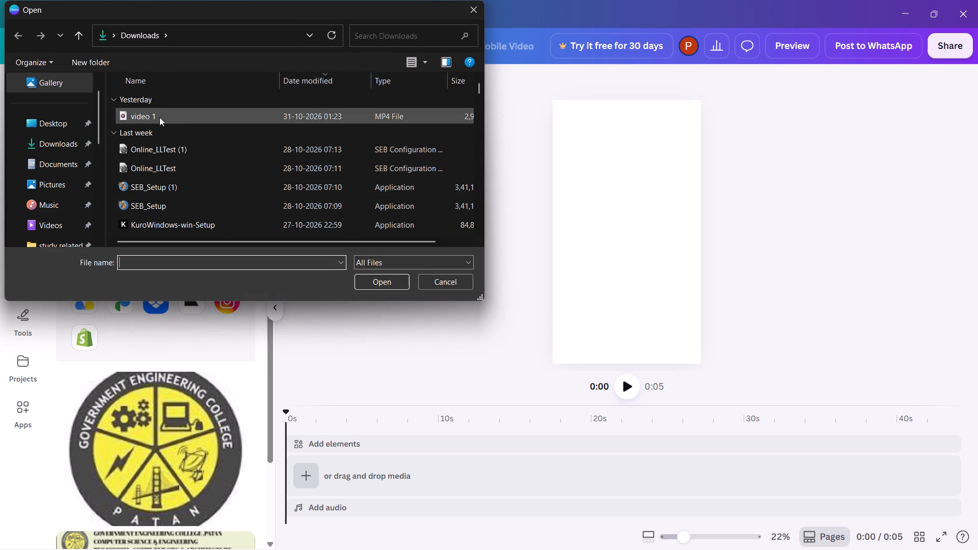
scroll(70, 251, down, 1)
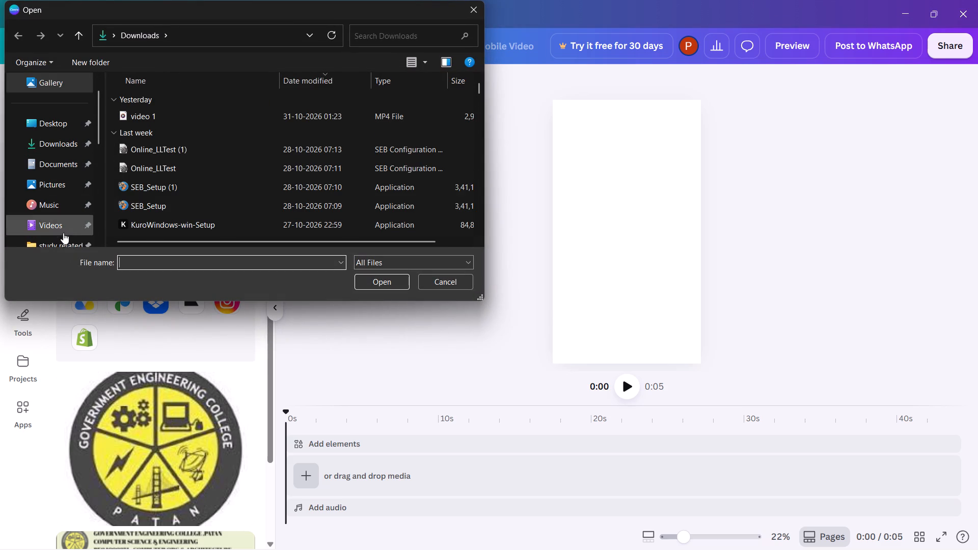
scroll(63, 231, down, 1)
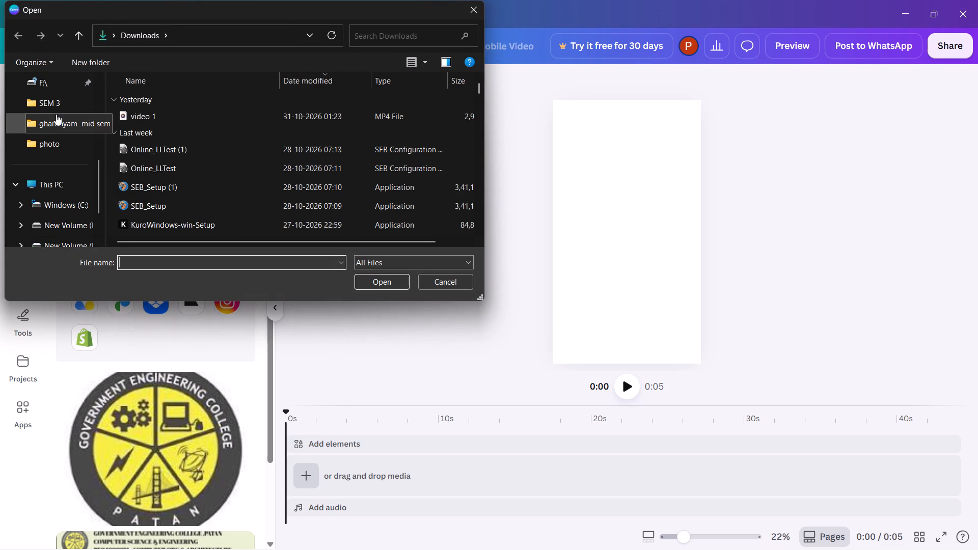
click(59, 103)
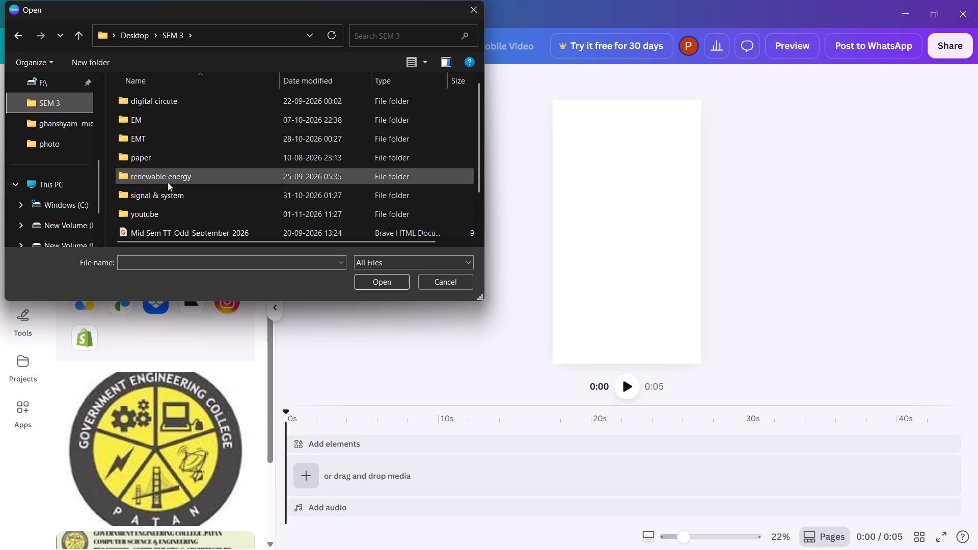
click(159, 214)
double_click(159, 214)
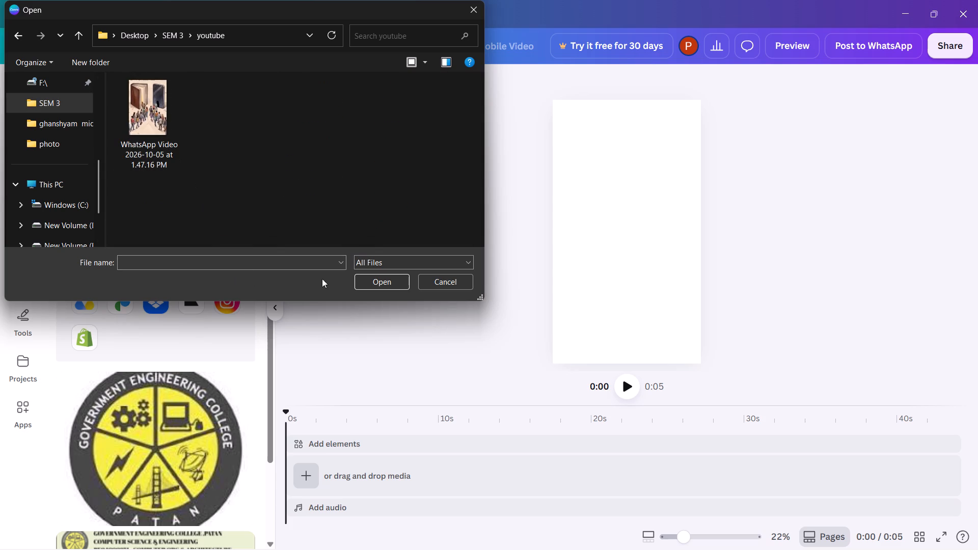
click(388, 282)
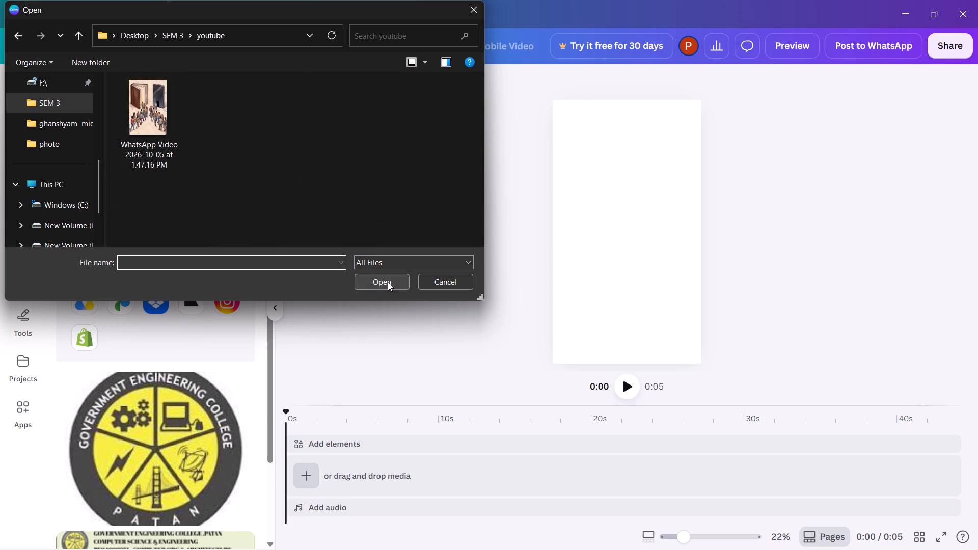
double_click(171, 116)
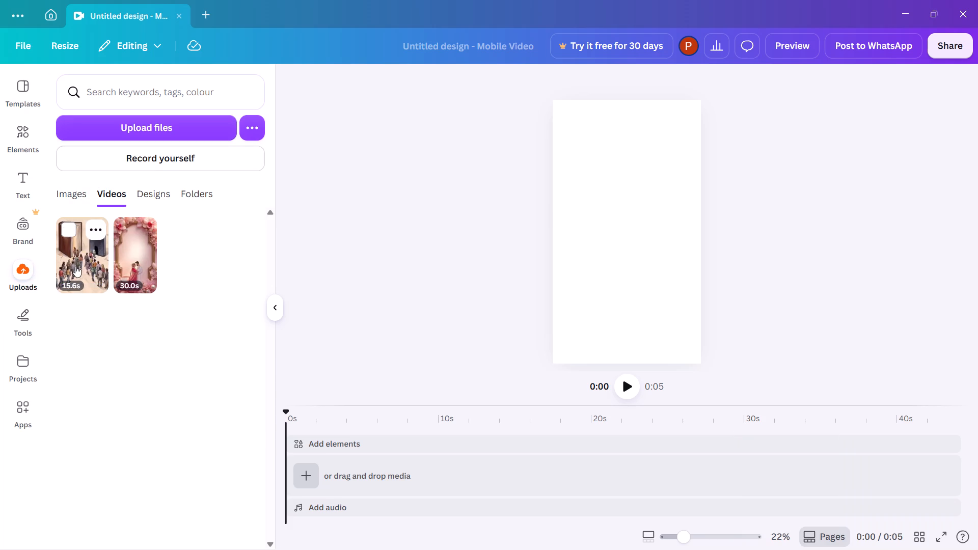
Place the uploaded 15.6 s video at the start of the timeline's media track.
drag(75, 264, 254, 425)
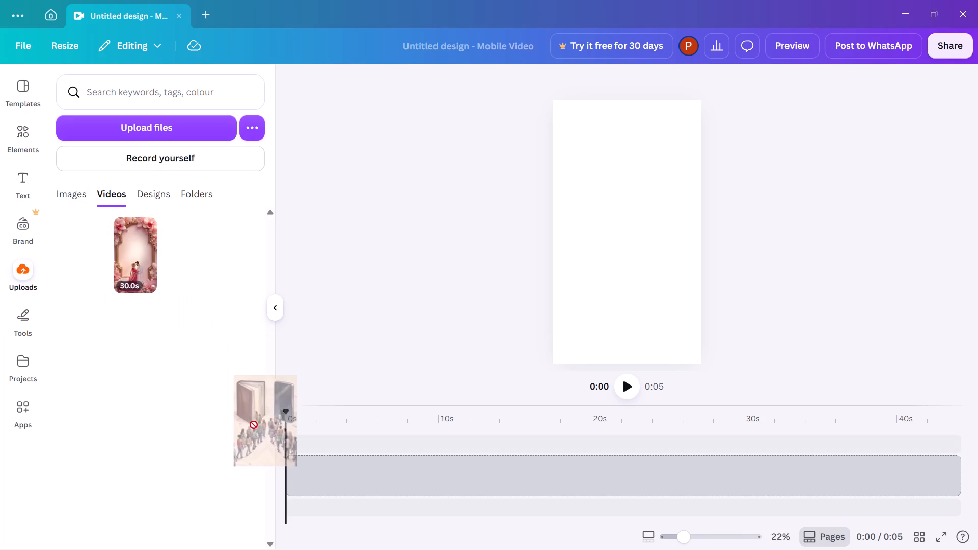
drag(254, 425, 325, 473)
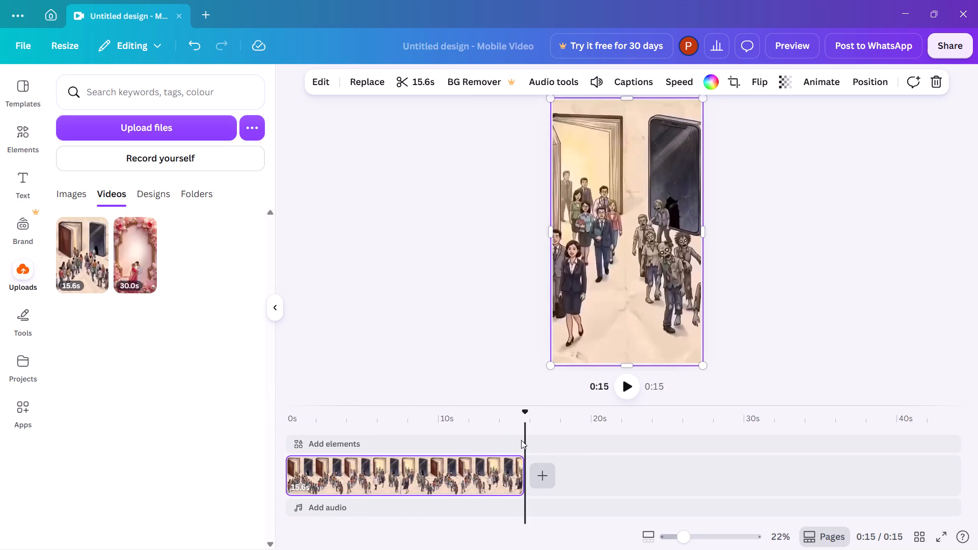
Play the video clip from the beginning twice to review it, ending with the playhead at about 8.1 s.
click(287, 458)
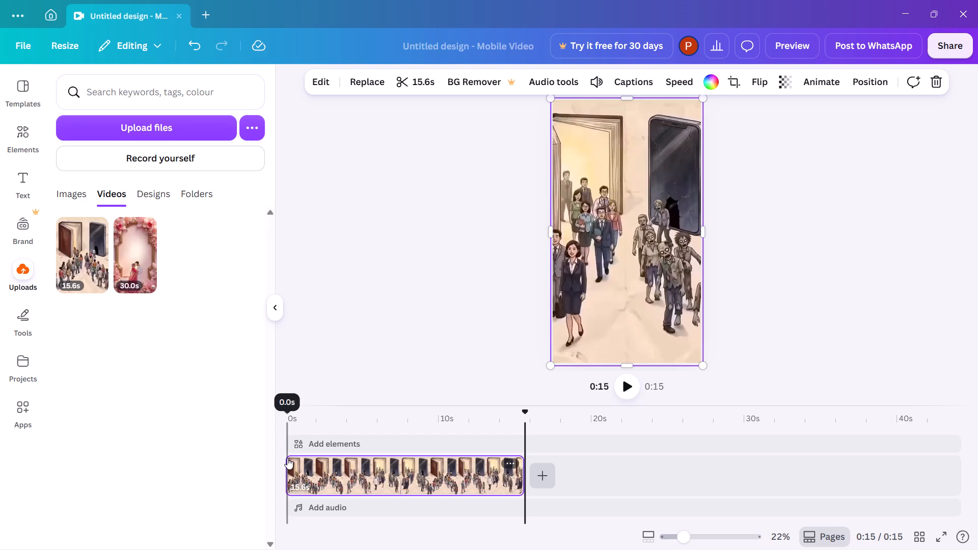
click(626, 391)
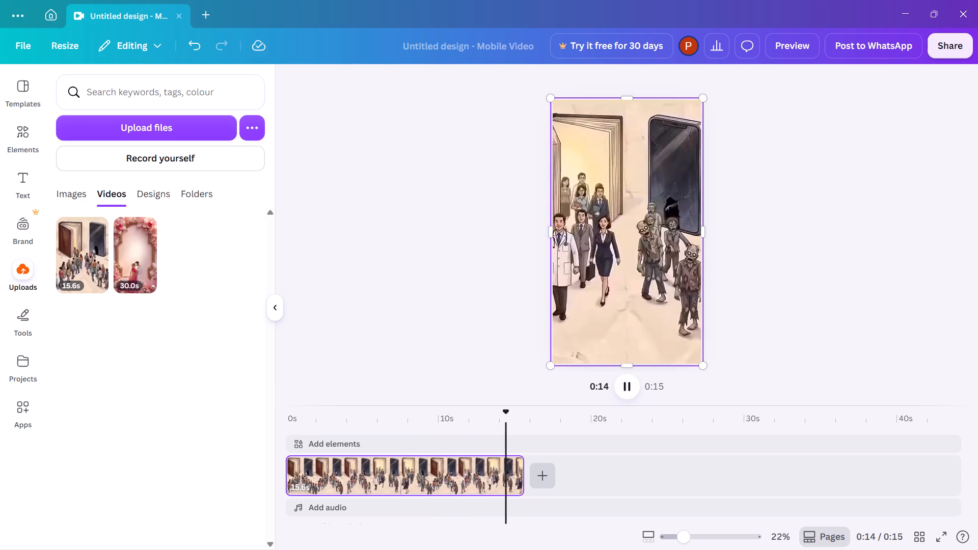
click(287, 481)
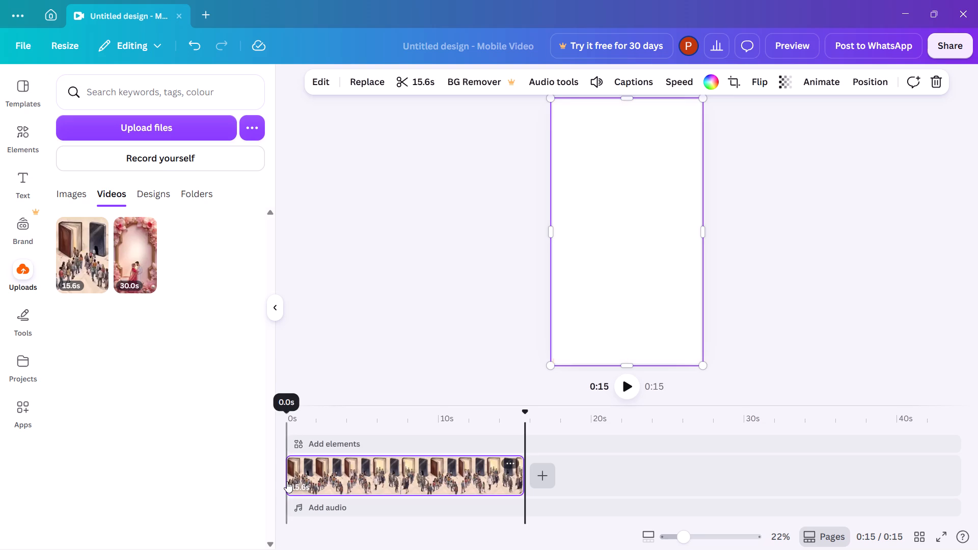
key(space)
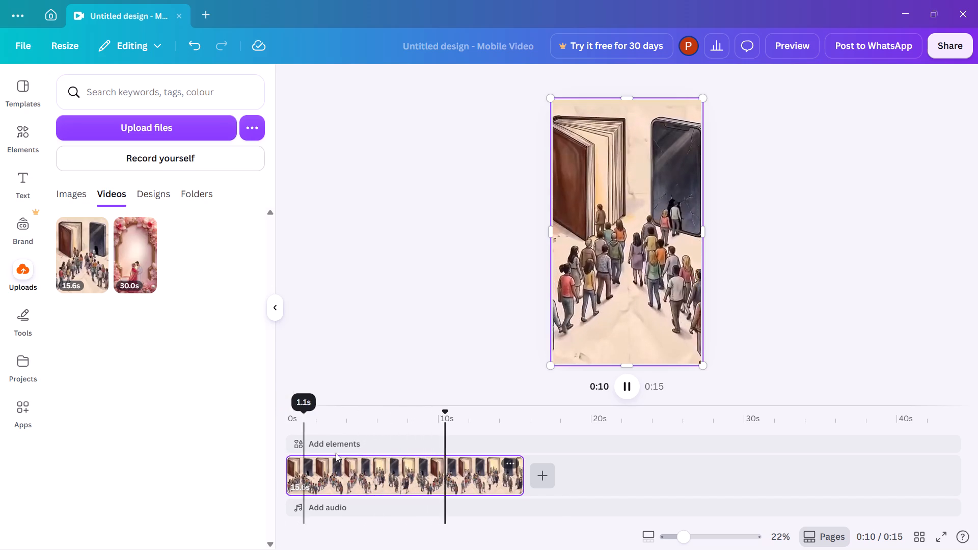
click(411, 467)
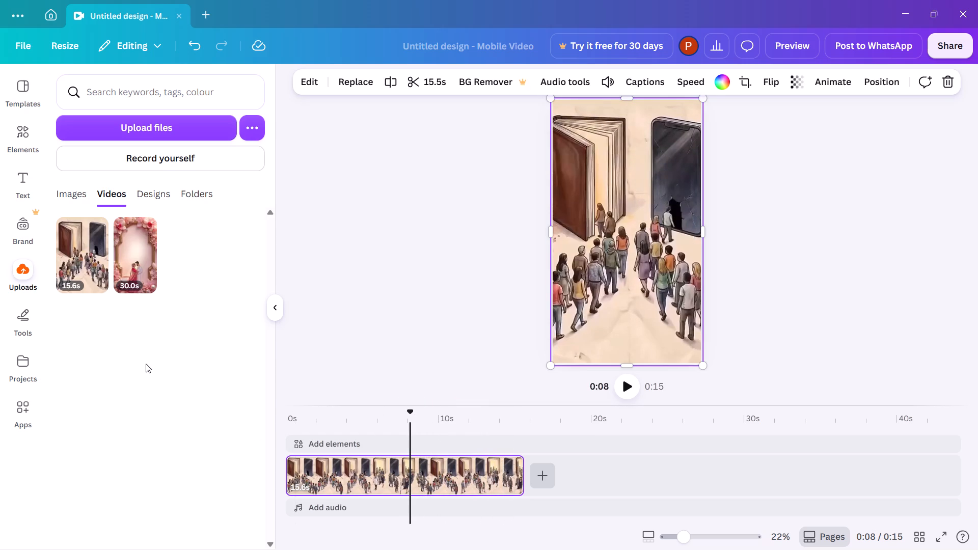
Add page numbers from the dynamic text options to the video design, and reselect the video clip.
click(25, 185)
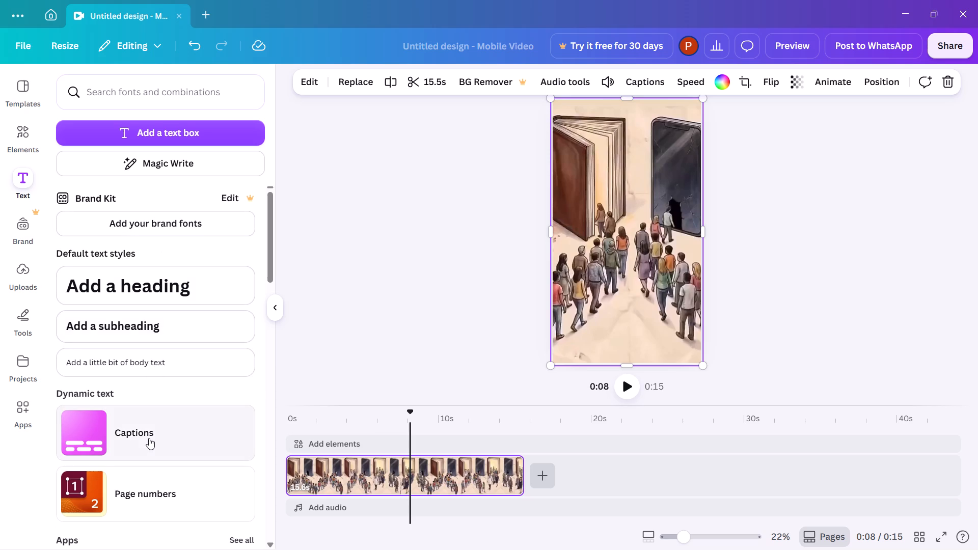
click(140, 484)
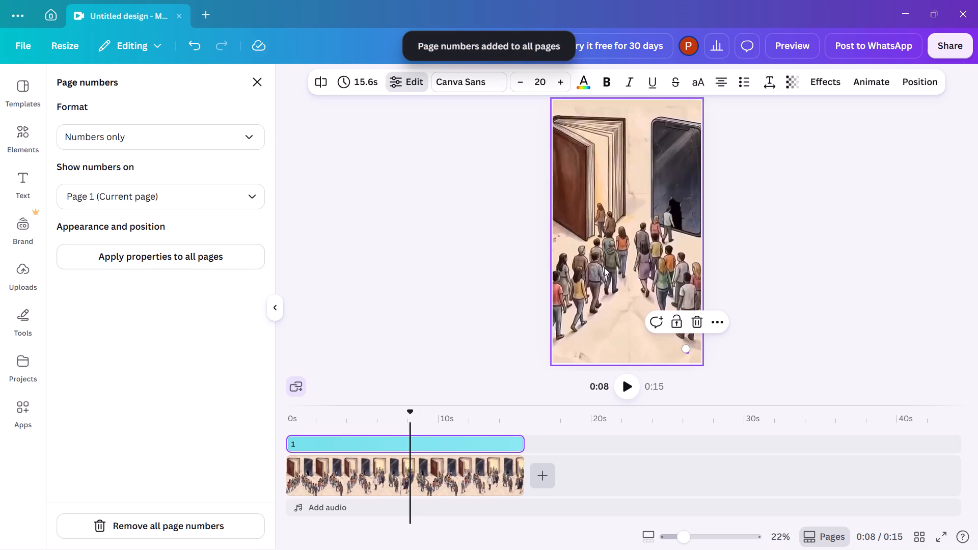
click(605, 202)
click(605, 202)
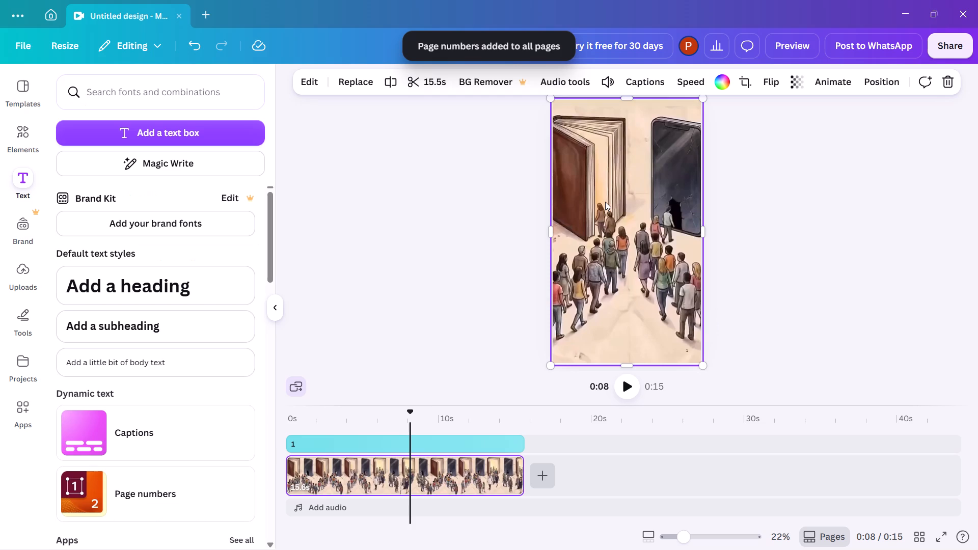
drag(149, 478, 306, 371)
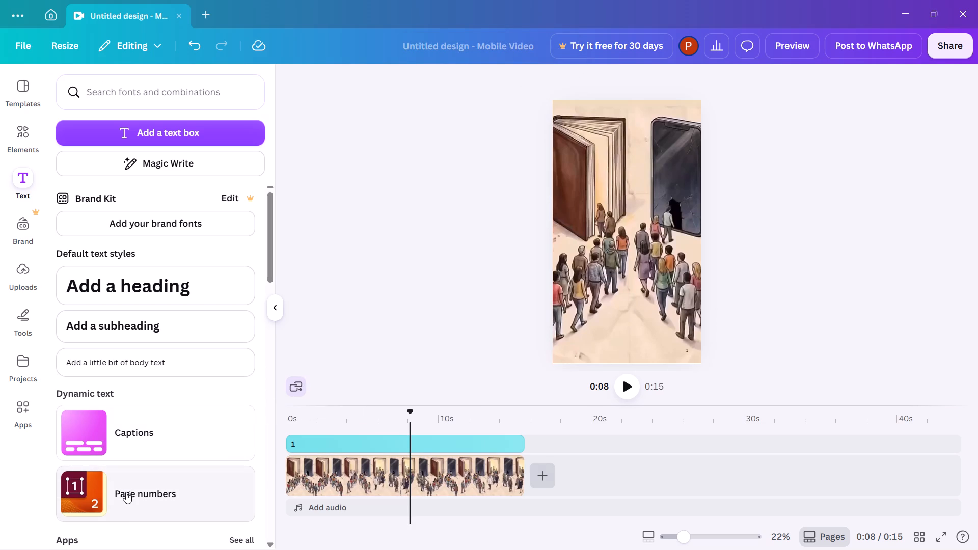
Open the page number settings, apply the number's appearance and position to all pages, and keep the Numbers only format.
double_click(95, 488)
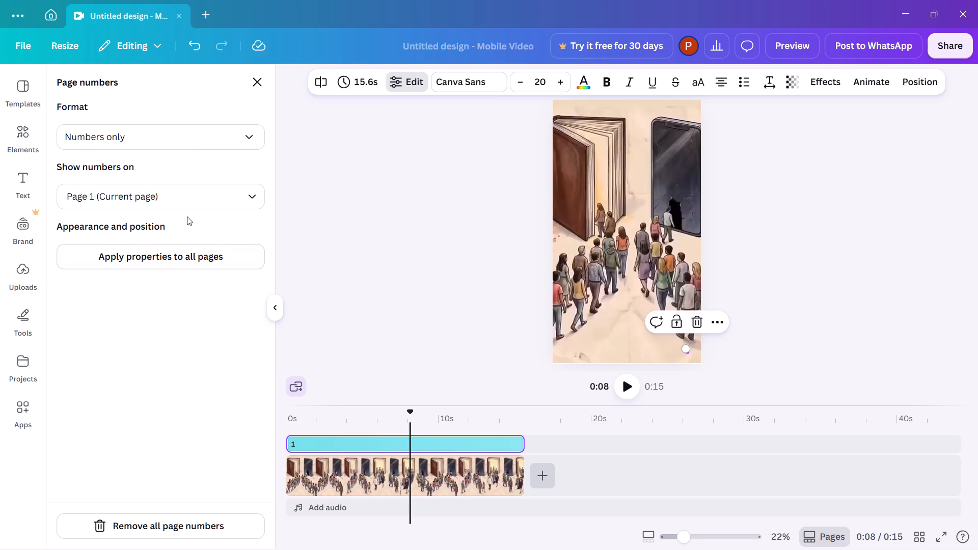
click(183, 259)
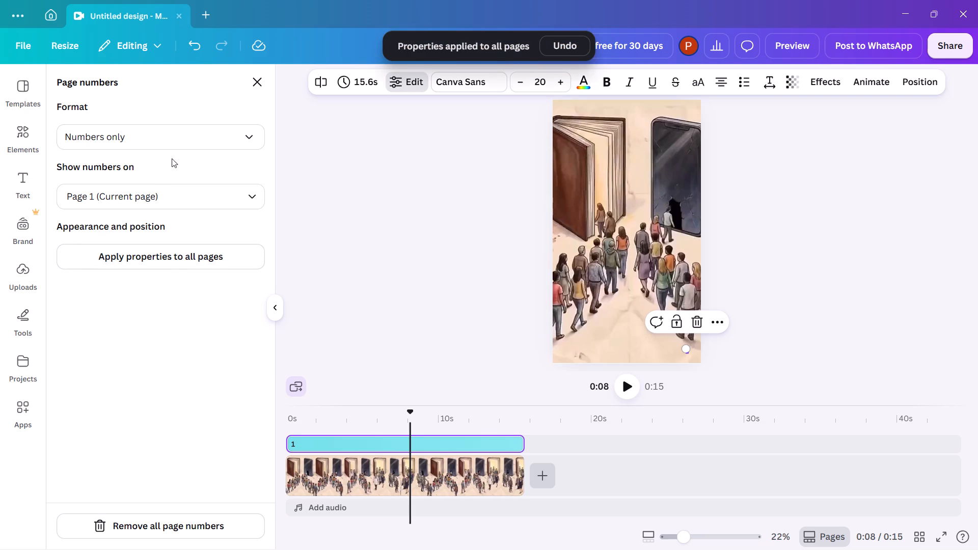
click(185, 143)
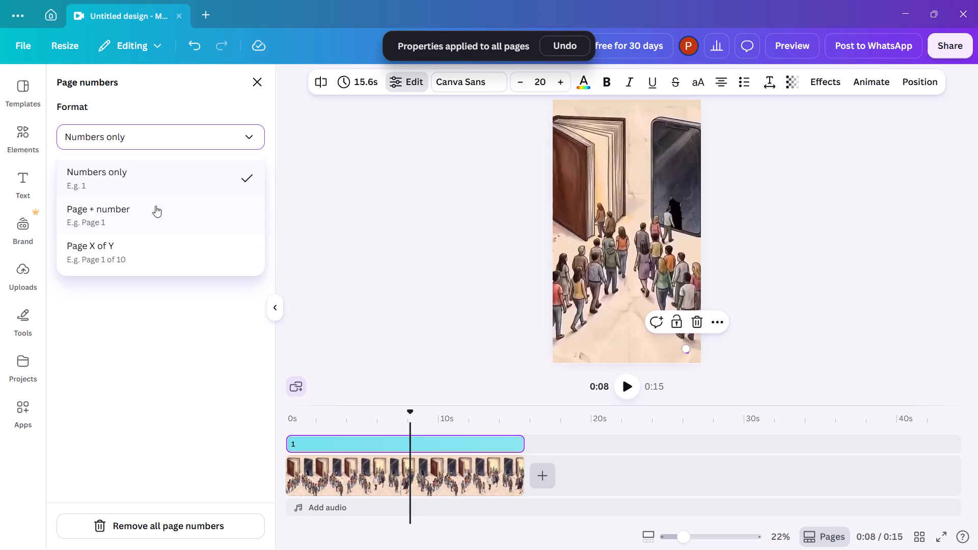
click(420, 183)
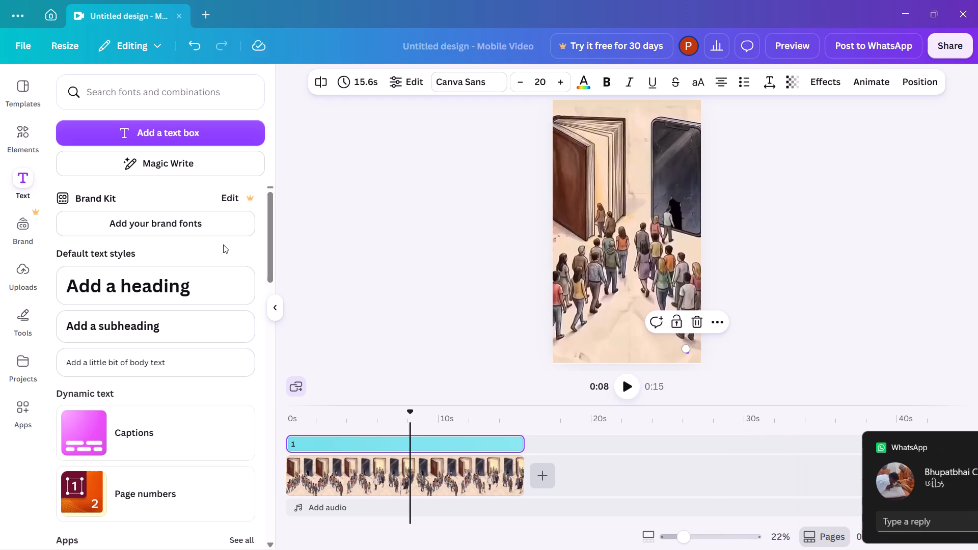
Add the GOLDEN HOUR font combination twice to the video design at the 0:08 playhead position.
scroll(161, 440, down, 1)
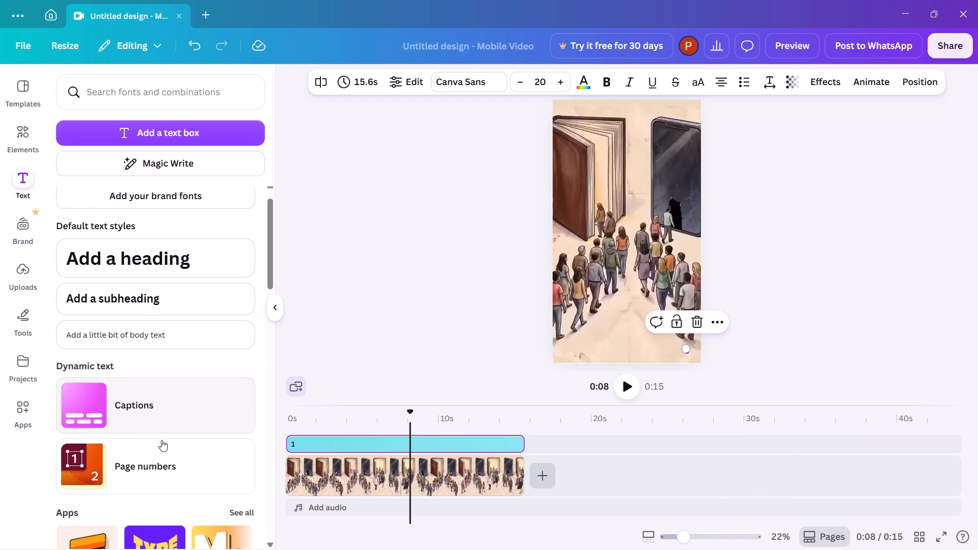
scroll(161, 440, down, 4)
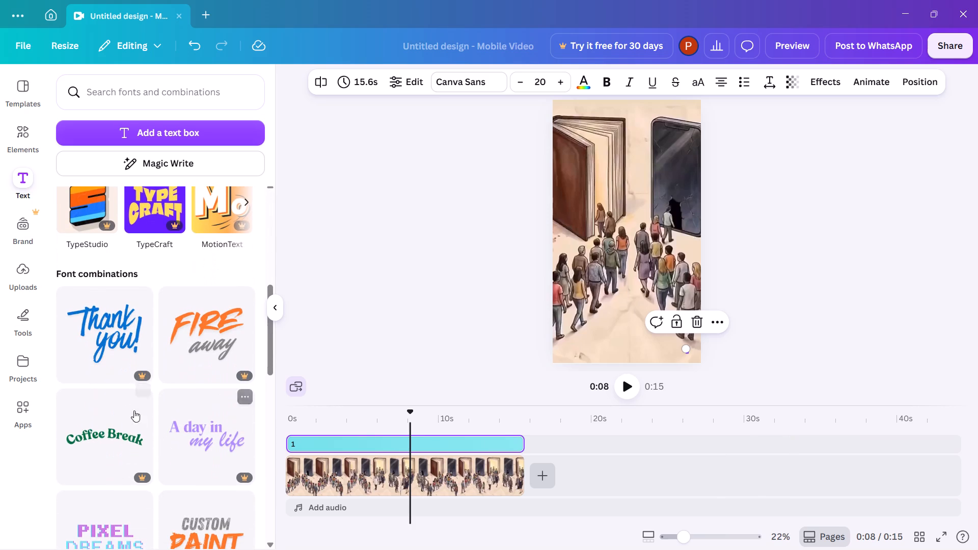
scroll(172, 460, down, 2)
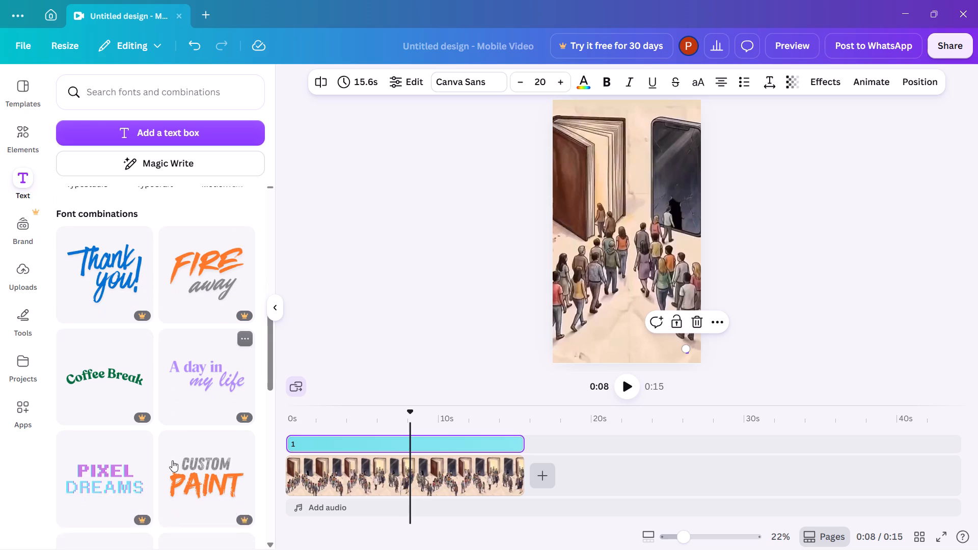
scroll(172, 460, down, 4)
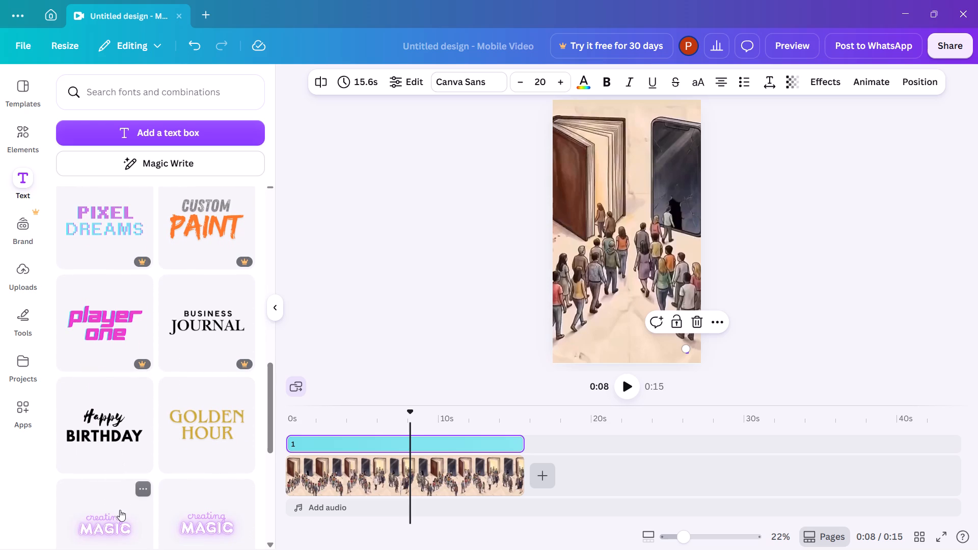
scroll(168, 414, down, 1)
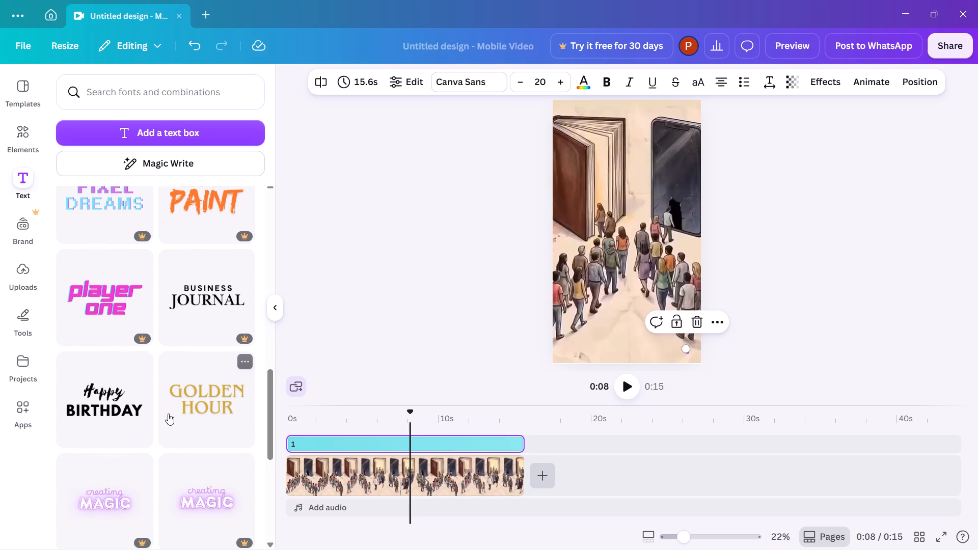
double_click(228, 404)
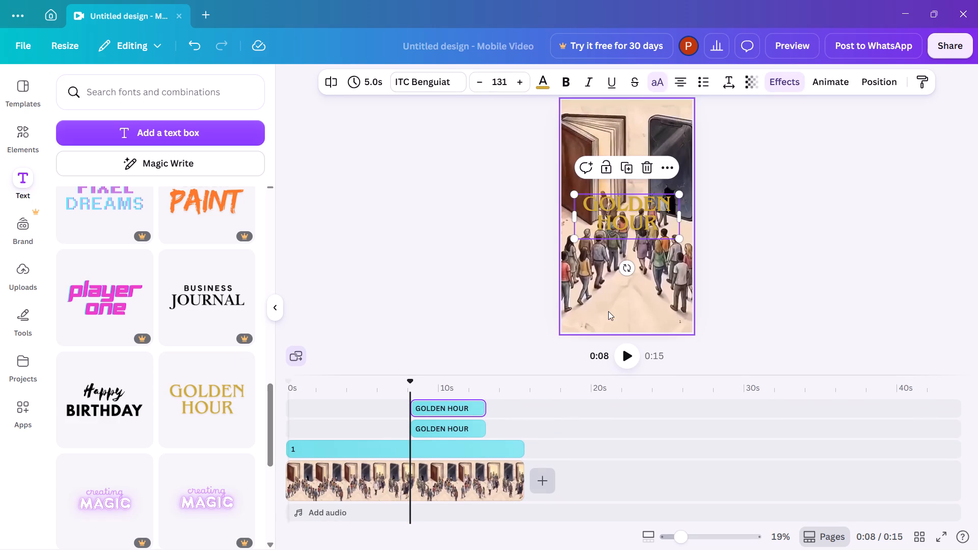
Open the topmost GOLDEN HOUR text on the video for editing with all its wording selected.
click(661, 218)
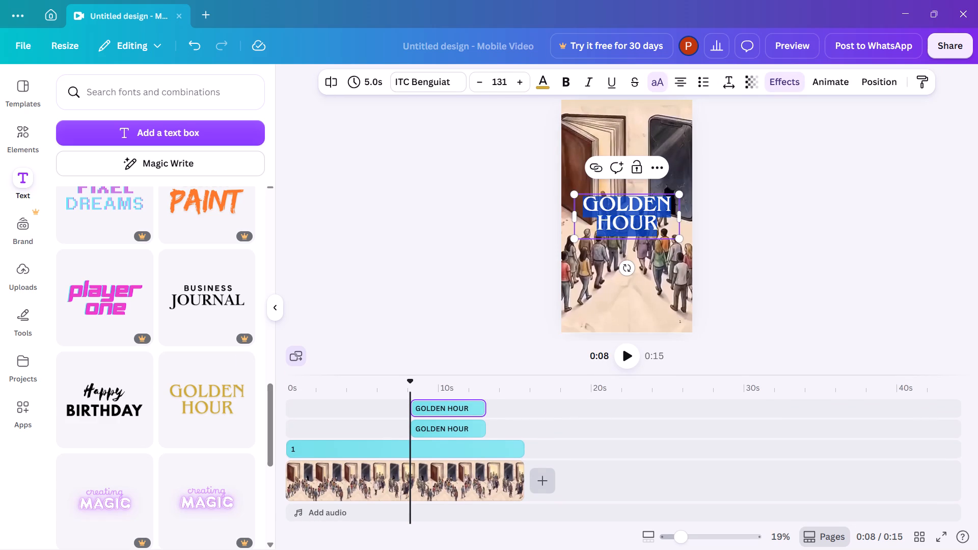
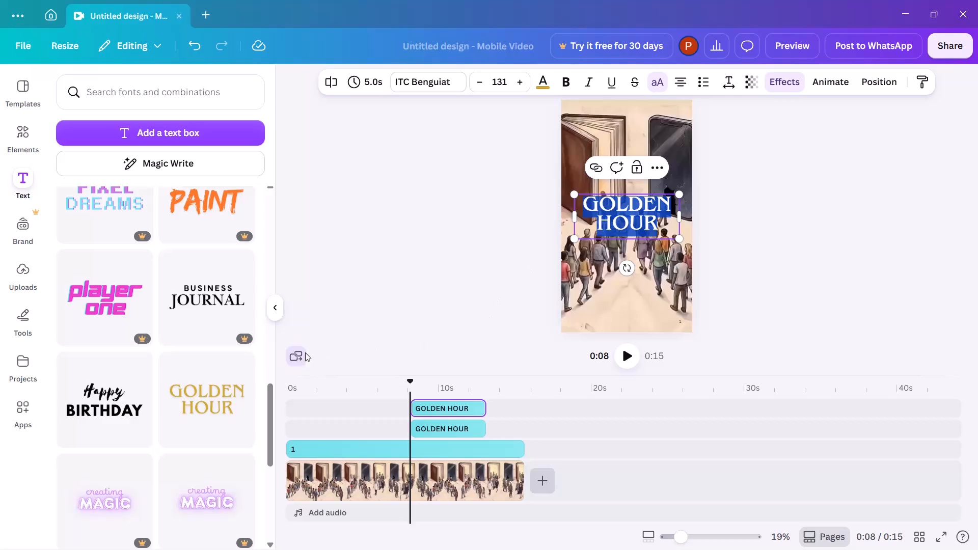
Browse the font combinations beyond GOLDEN HOUR to examine other text styles available for the video.
scroll(215, 435, down, 4)
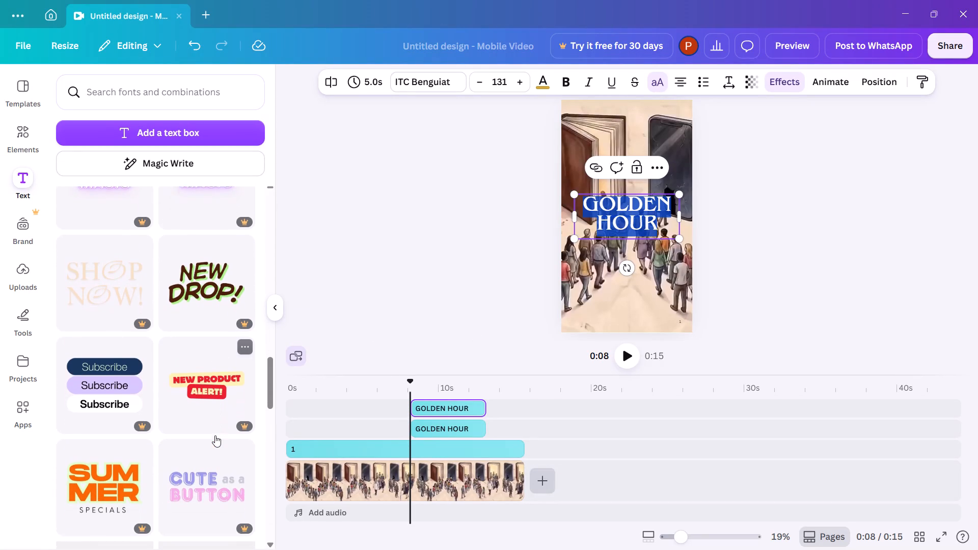
scroll(215, 435, down, 5)
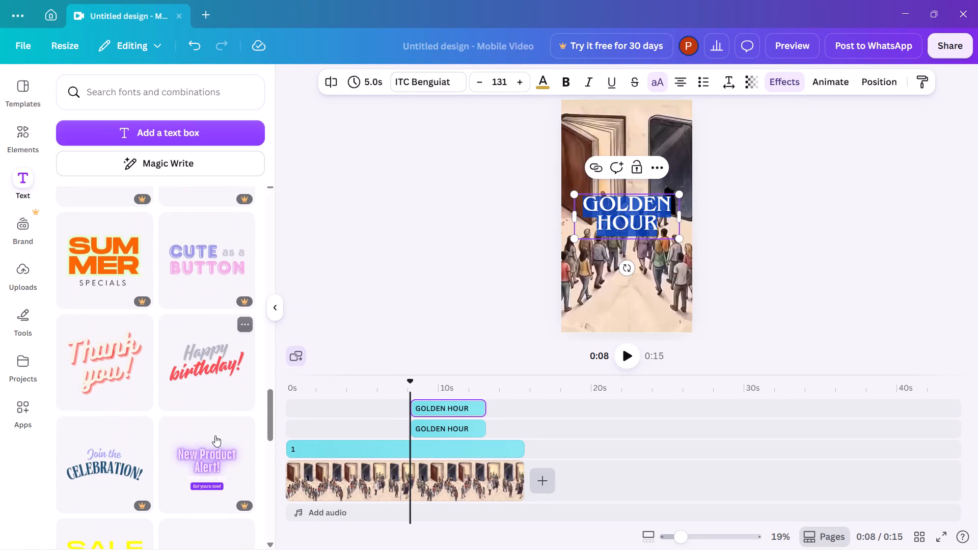
scroll(215, 435, down, 3)
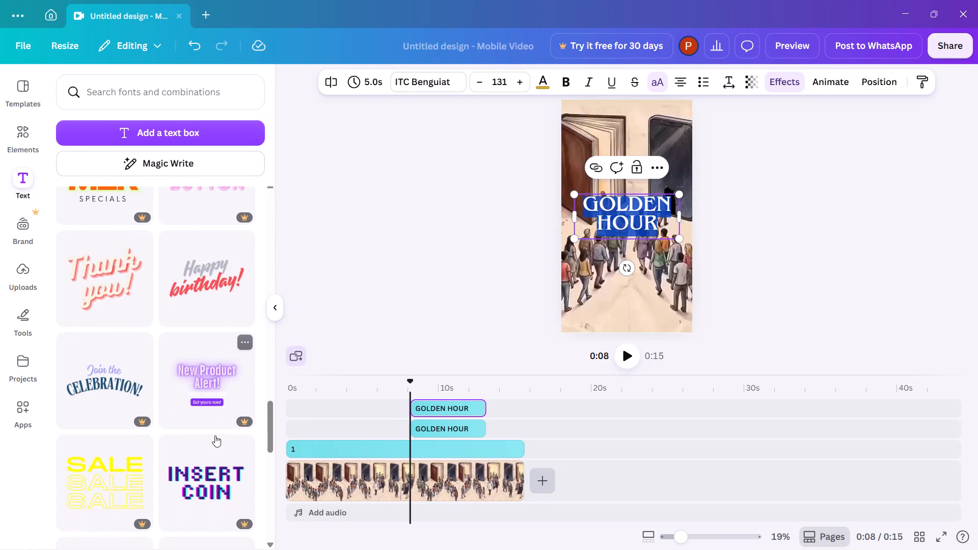
scroll(215, 435, down, 1)
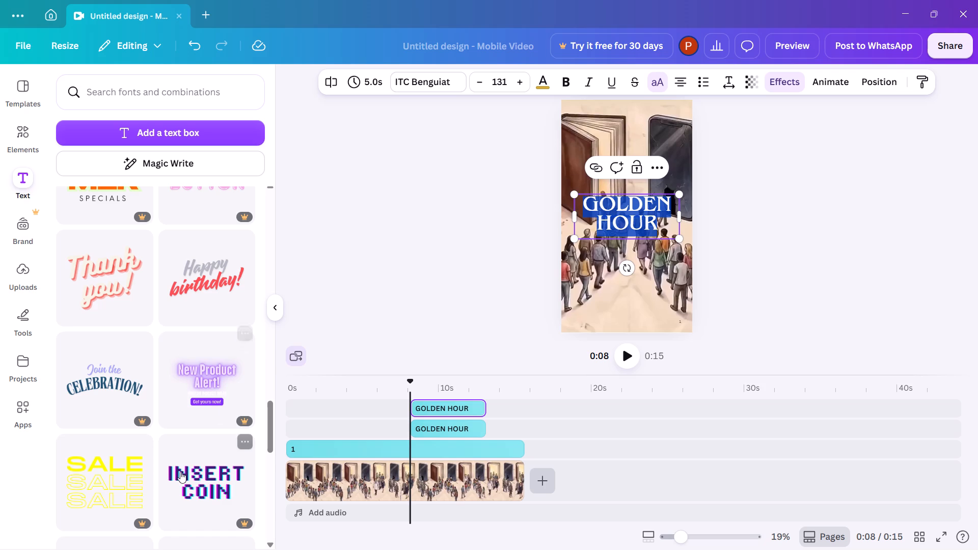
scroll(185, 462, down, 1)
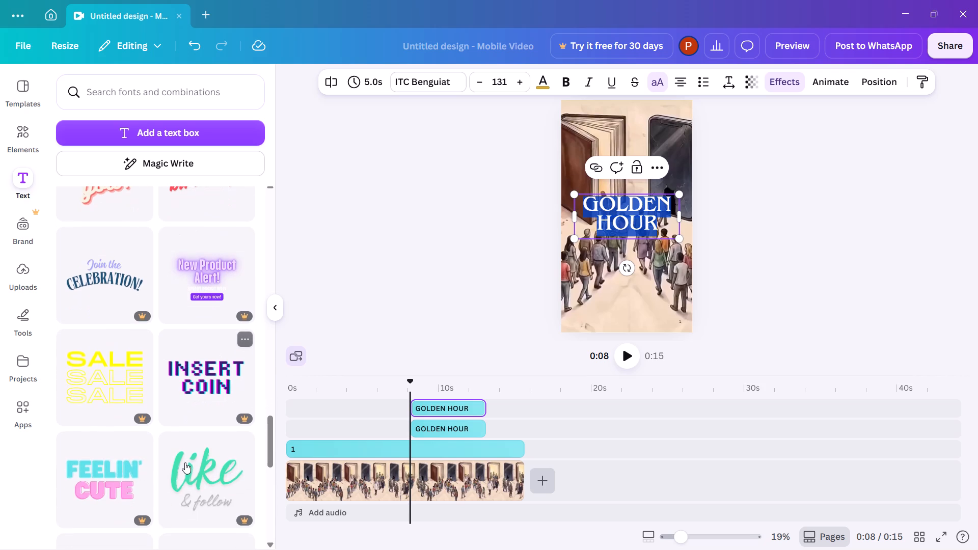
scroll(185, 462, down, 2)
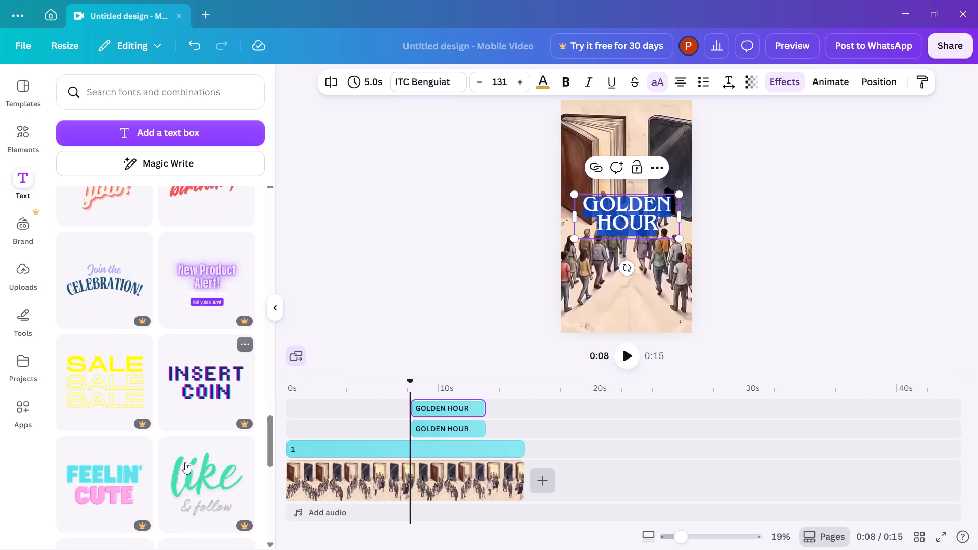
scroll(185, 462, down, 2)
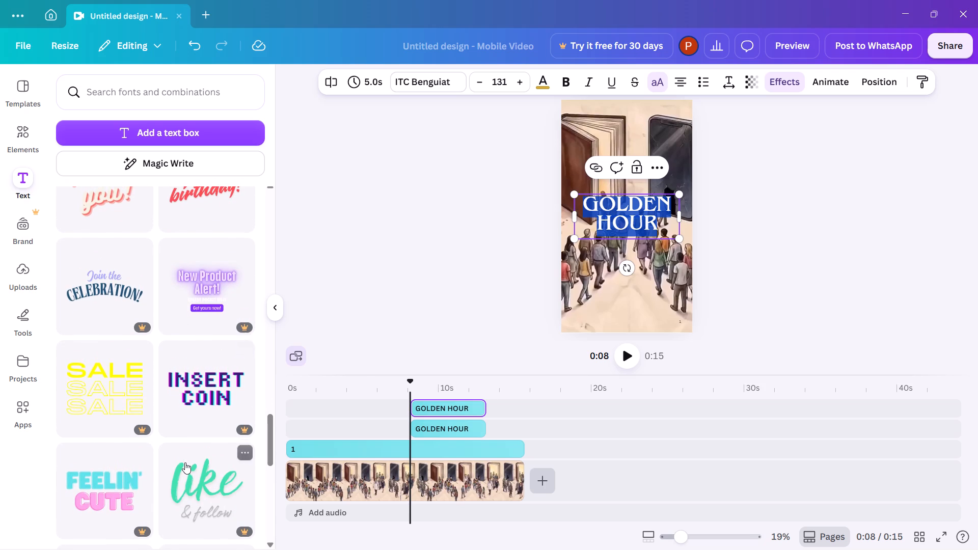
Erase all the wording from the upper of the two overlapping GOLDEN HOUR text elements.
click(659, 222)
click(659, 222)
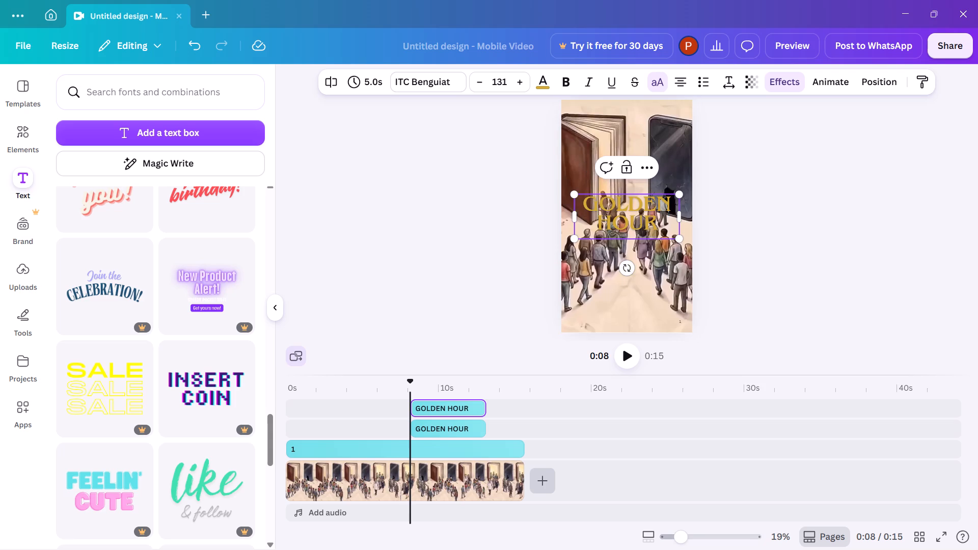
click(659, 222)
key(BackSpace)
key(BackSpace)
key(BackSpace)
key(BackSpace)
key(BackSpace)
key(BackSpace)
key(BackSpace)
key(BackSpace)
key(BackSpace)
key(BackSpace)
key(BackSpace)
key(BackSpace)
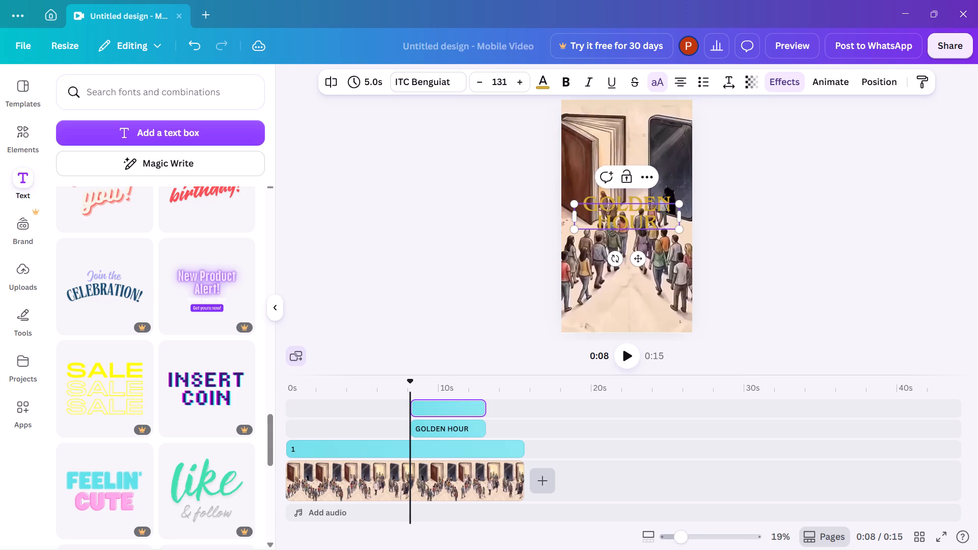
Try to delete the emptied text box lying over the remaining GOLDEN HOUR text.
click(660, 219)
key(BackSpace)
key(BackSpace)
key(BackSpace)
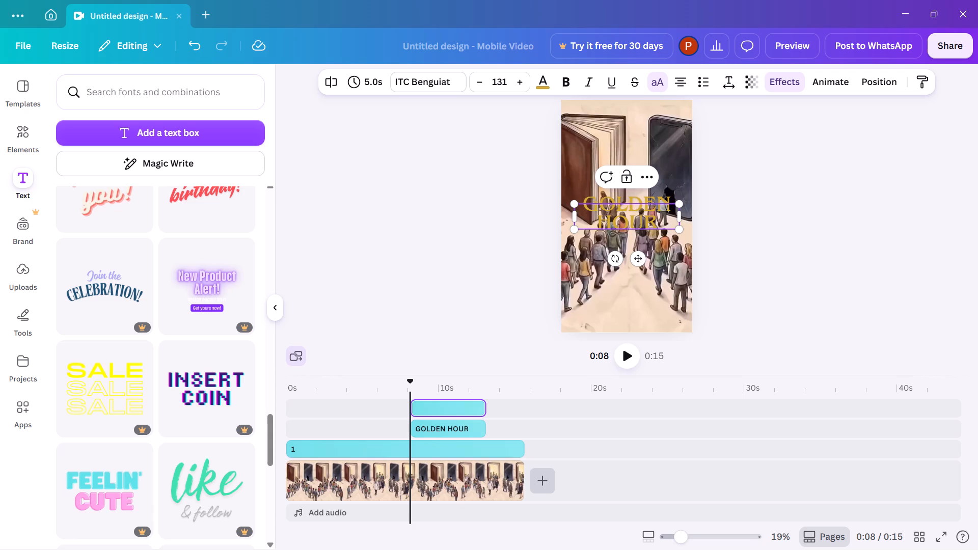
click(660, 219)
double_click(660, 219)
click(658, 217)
Undo the recent text edits until both GOLDEN HOUR text elements are removed from the design.
click(192, 51)
click(192, 51)
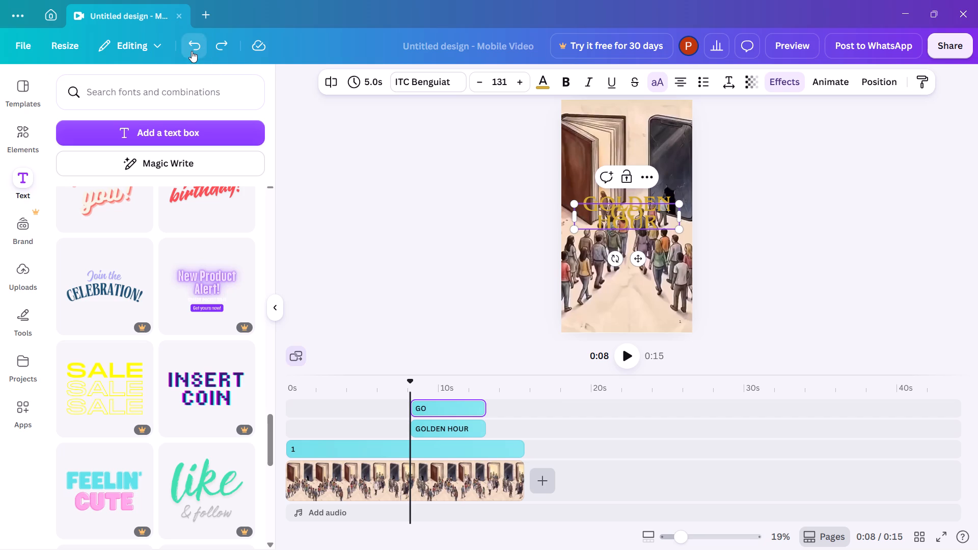
triple_click(192, 51)
click(192, 51)
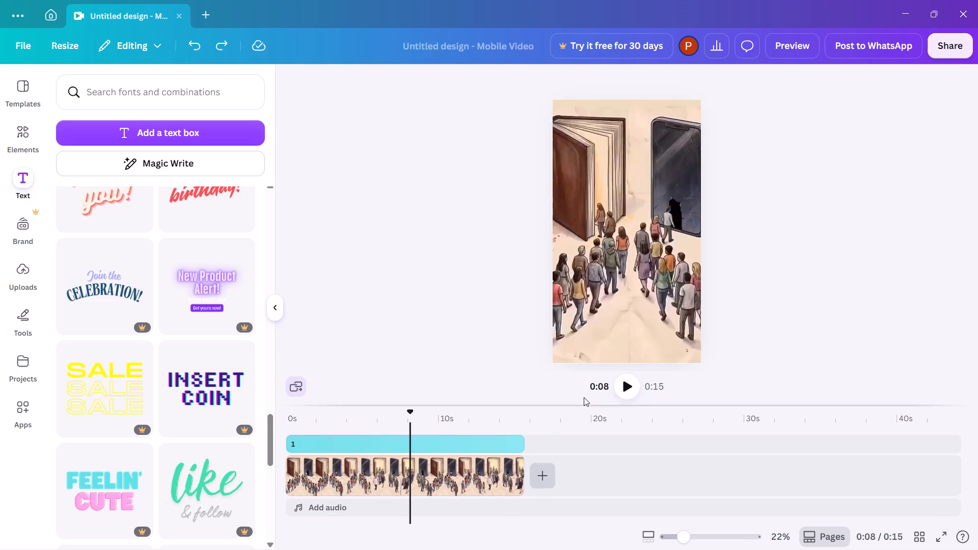
Play the clip from about 8.1 s, then replay it from about 7.1 s to 10 s to review the scene change.
click(619, 388)
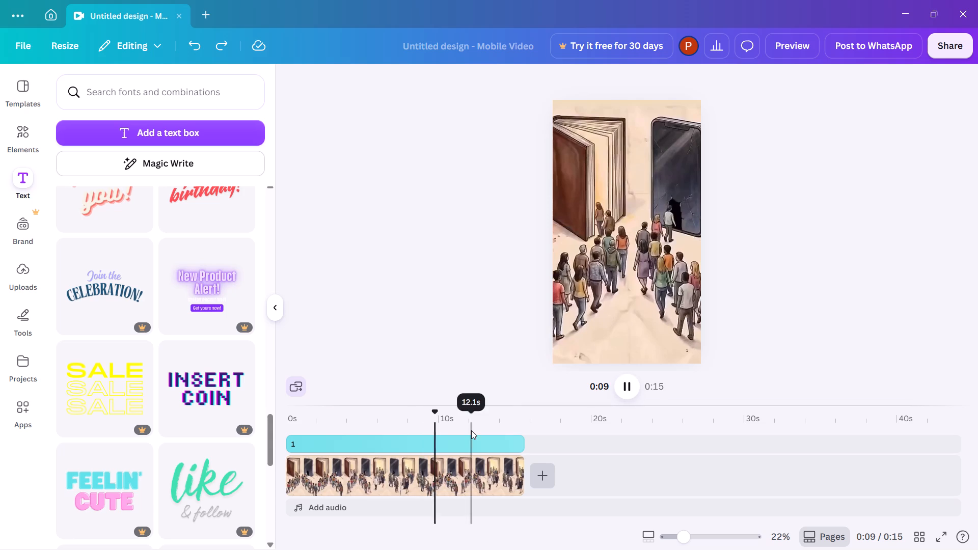
click(410, 488)
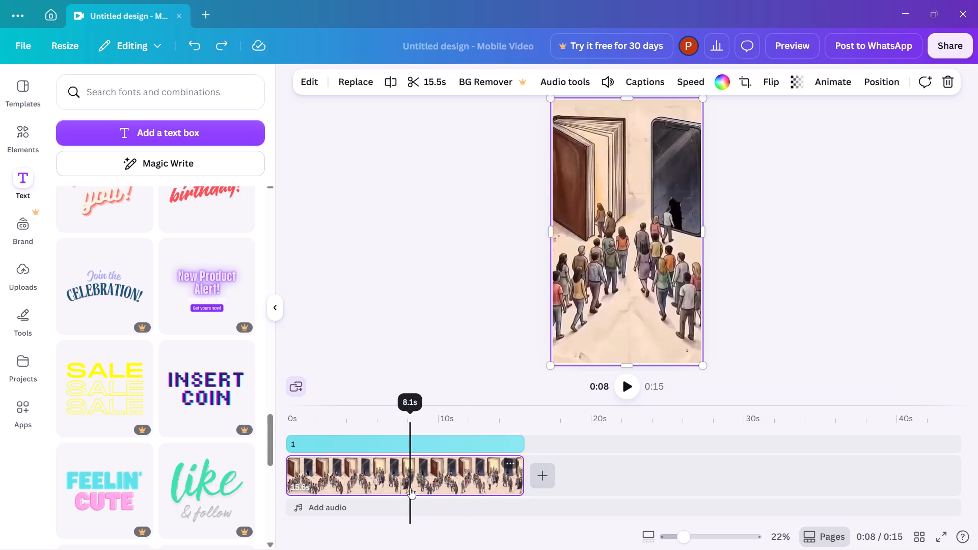
click(395, 485)
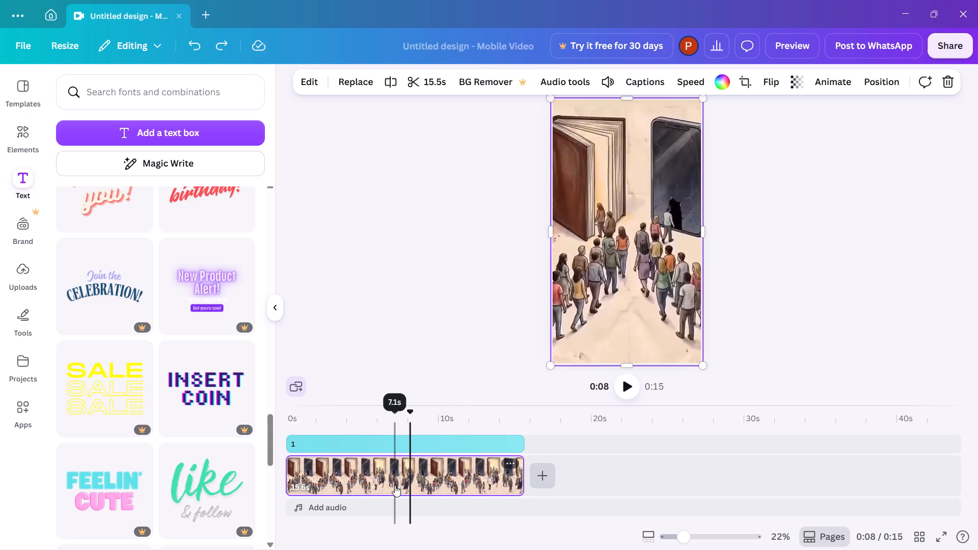
click(626, 391)
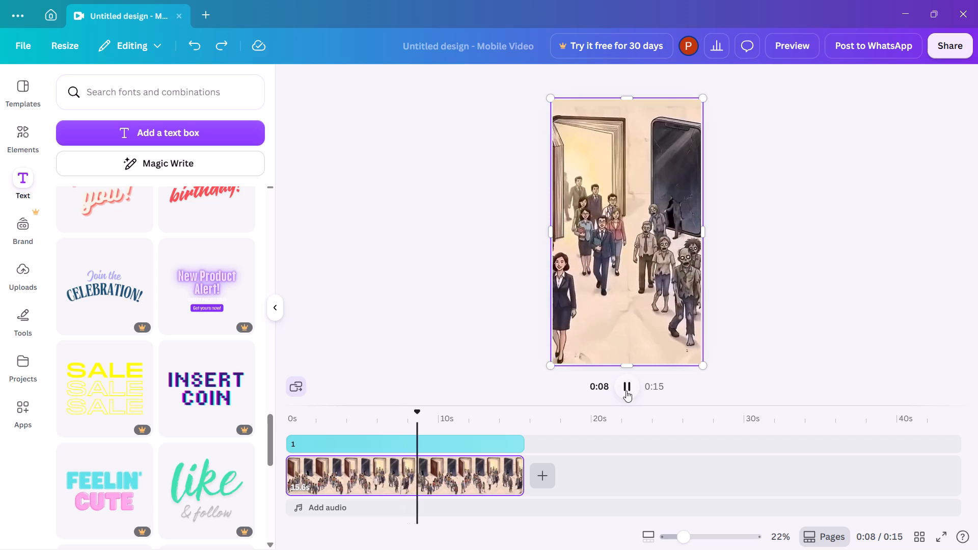
click(626, 391)
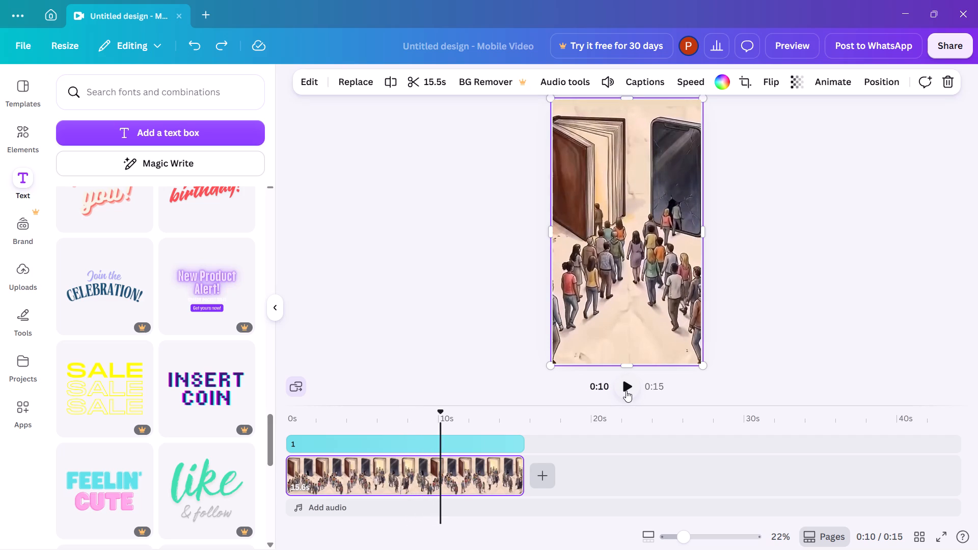
Scrub and briefly play the clip between about 7.6 and 8.8 s to examine the scene change, leaving the playhead at about 7.9 s.
click(420, 465)
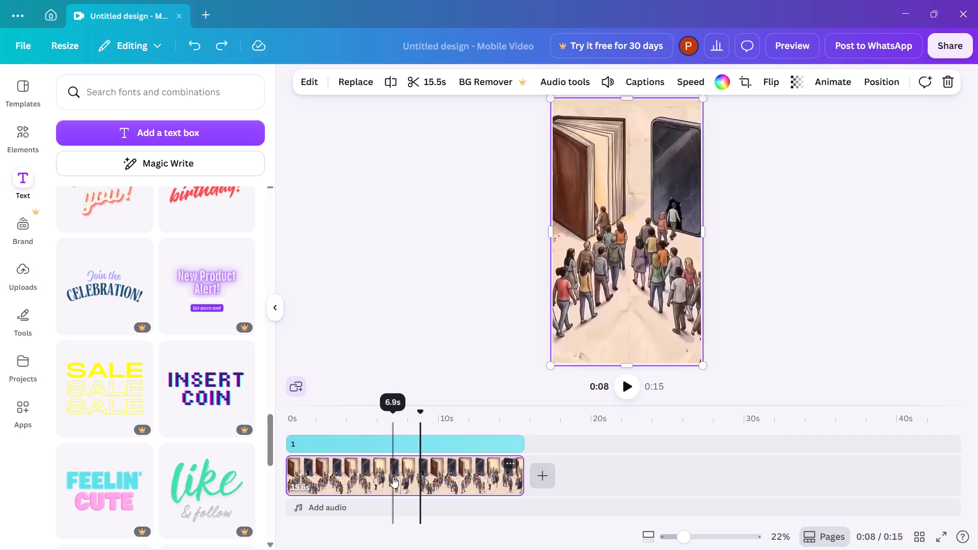
click(402, 474)
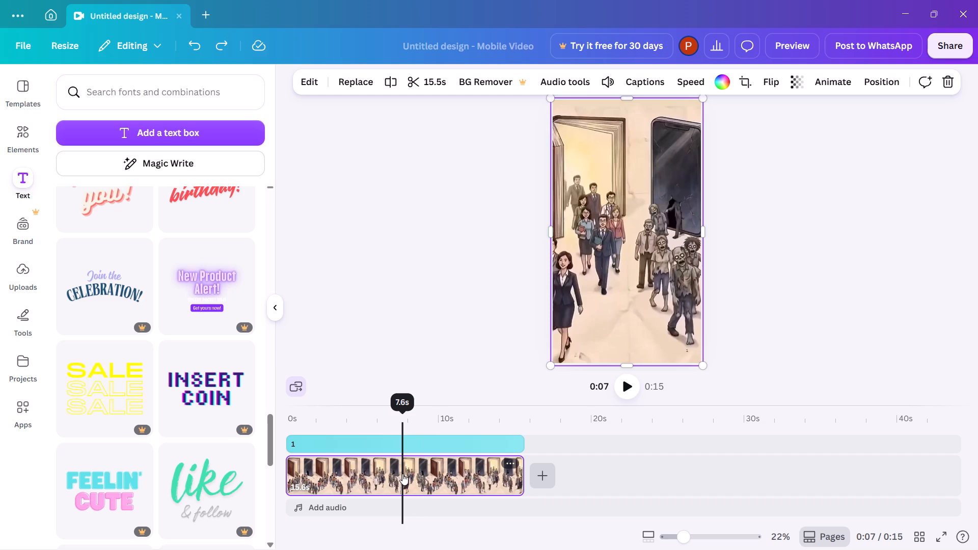
click(407, 474)
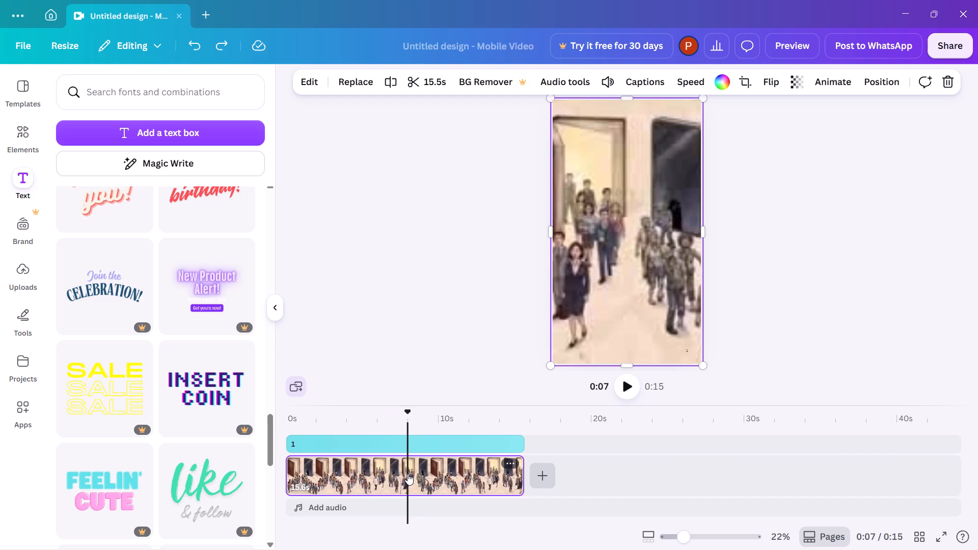
click(404, 470)
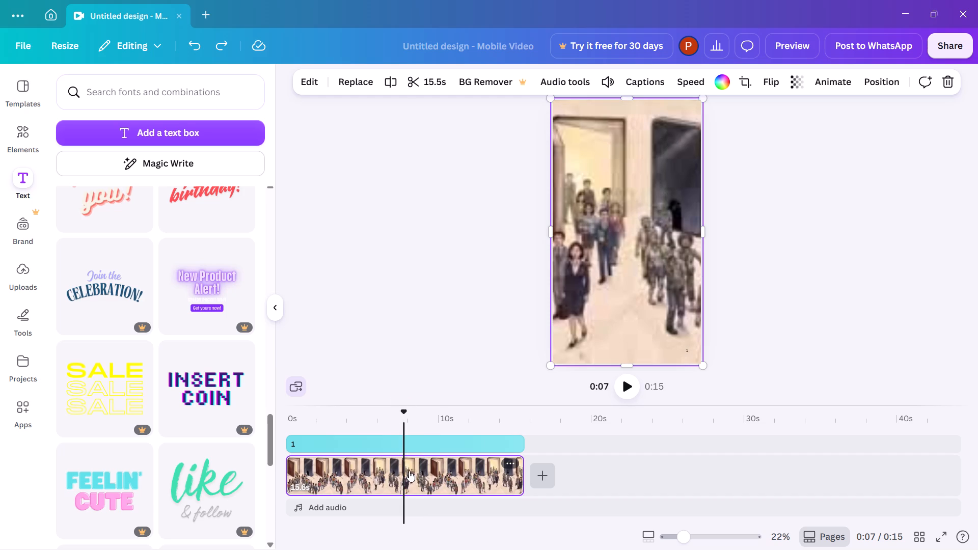
click(409, 471)
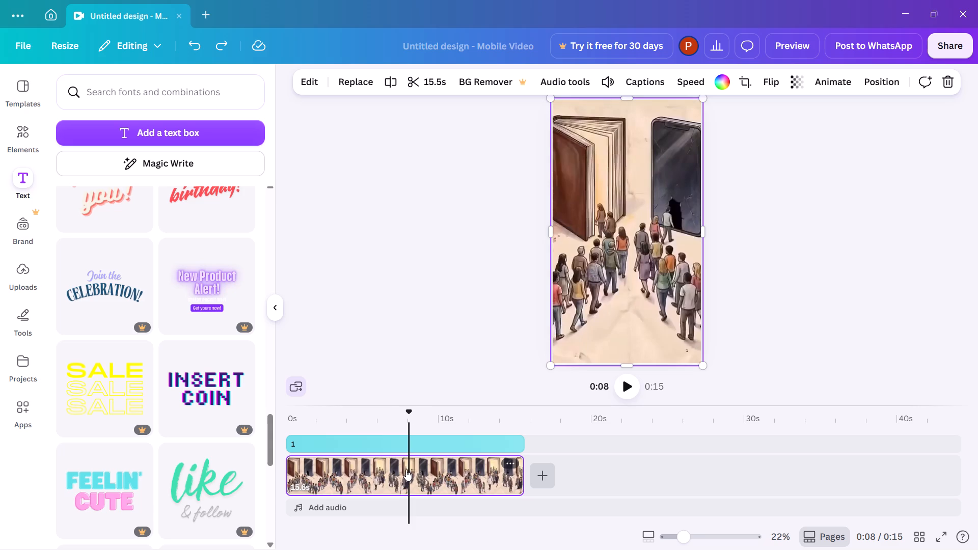
click(405, 469)
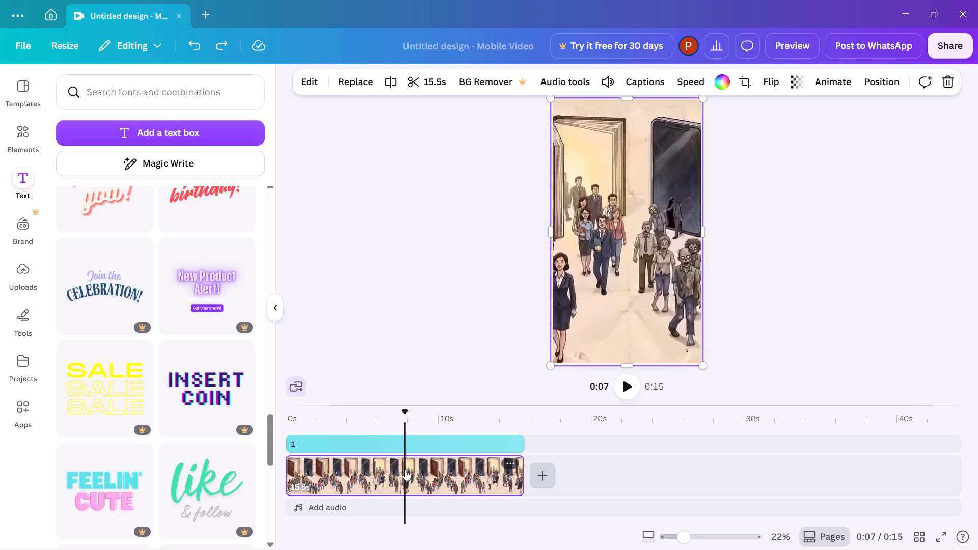
click(406, 431)
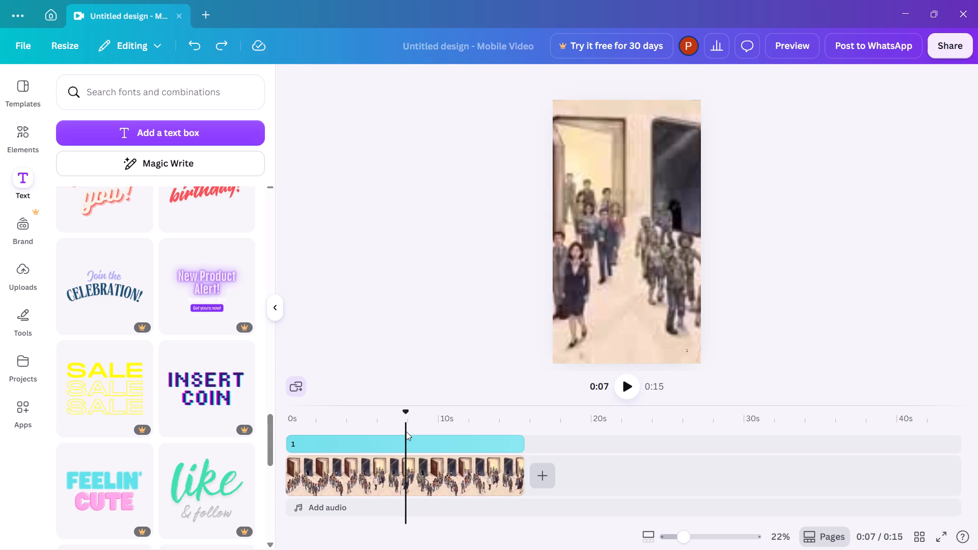
click(406, 431)
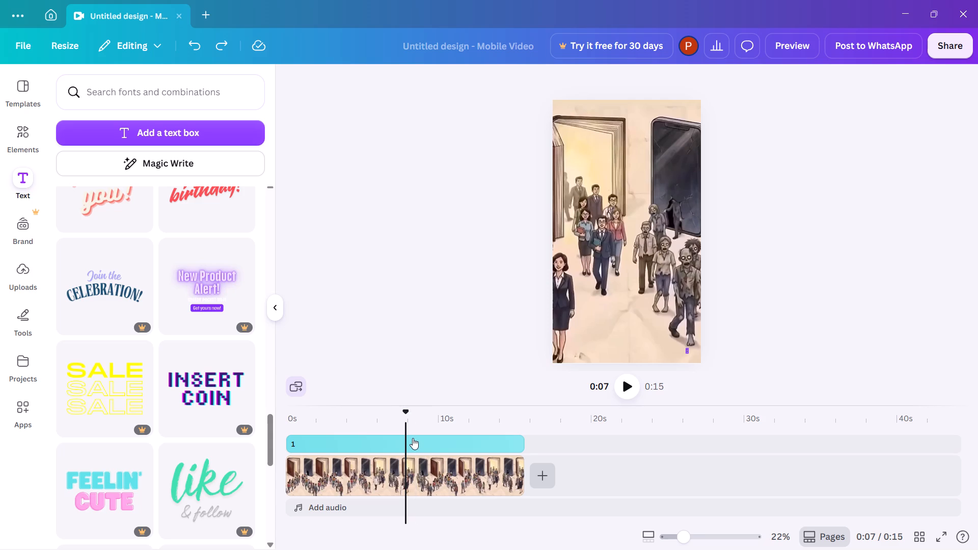
click(408, 438)
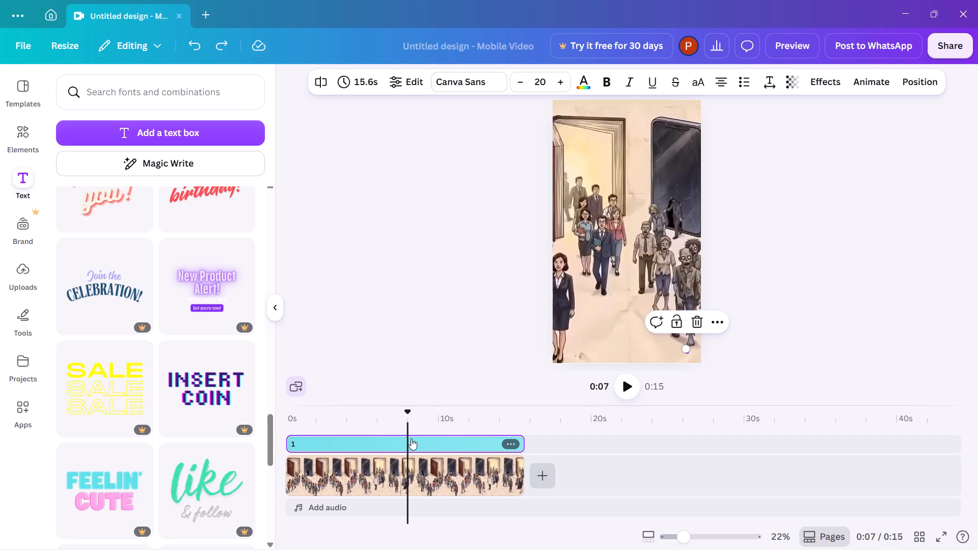
click(411, 438)
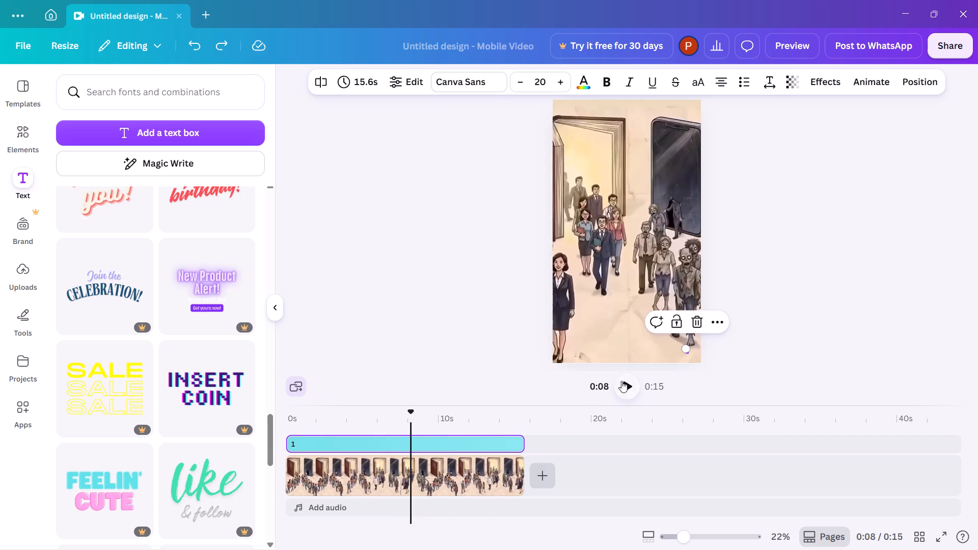
click(621, 382)
click(621, 382)
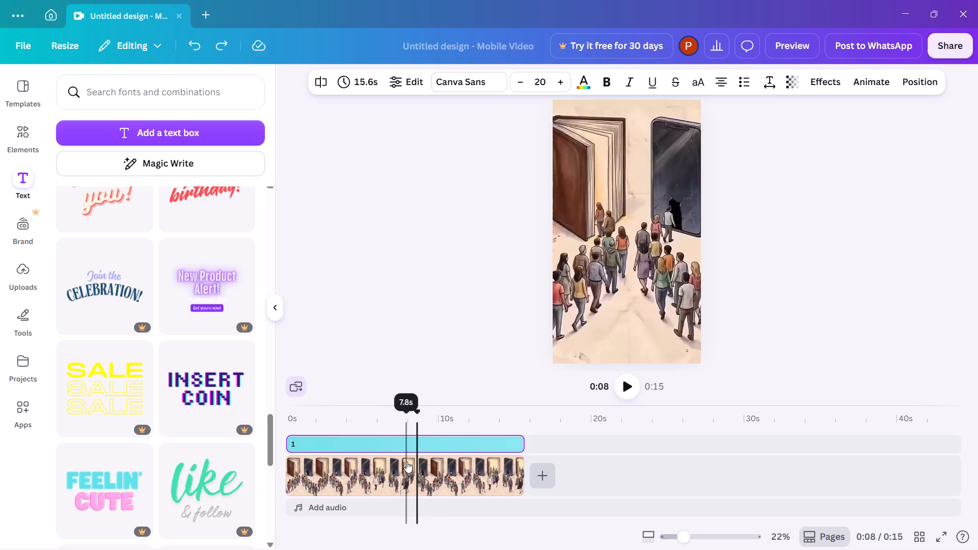
click(406, 461)
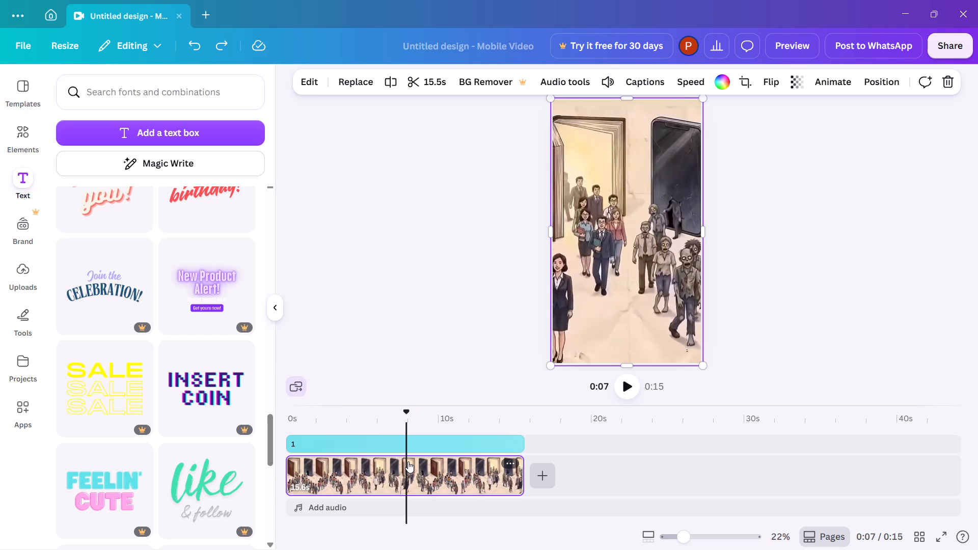
click(419, 463)
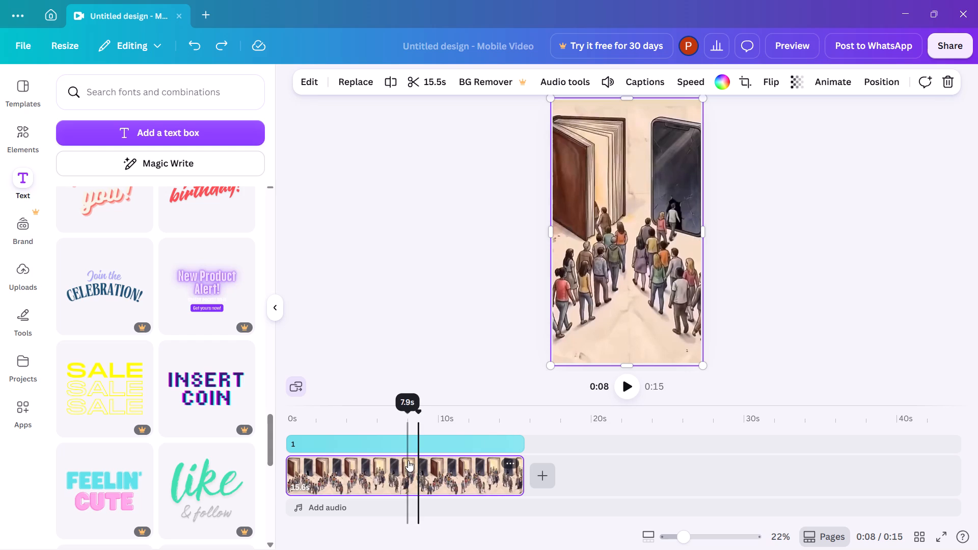
click(408, 460)
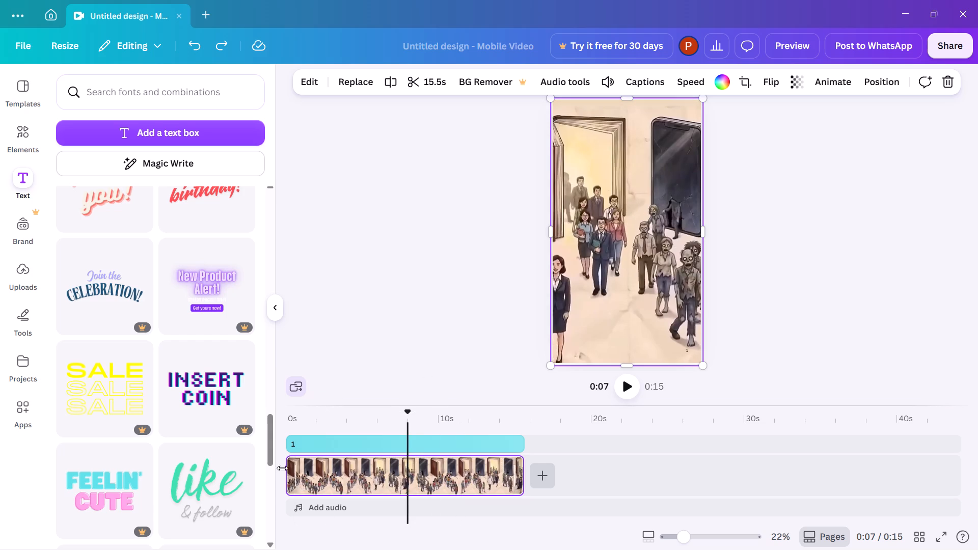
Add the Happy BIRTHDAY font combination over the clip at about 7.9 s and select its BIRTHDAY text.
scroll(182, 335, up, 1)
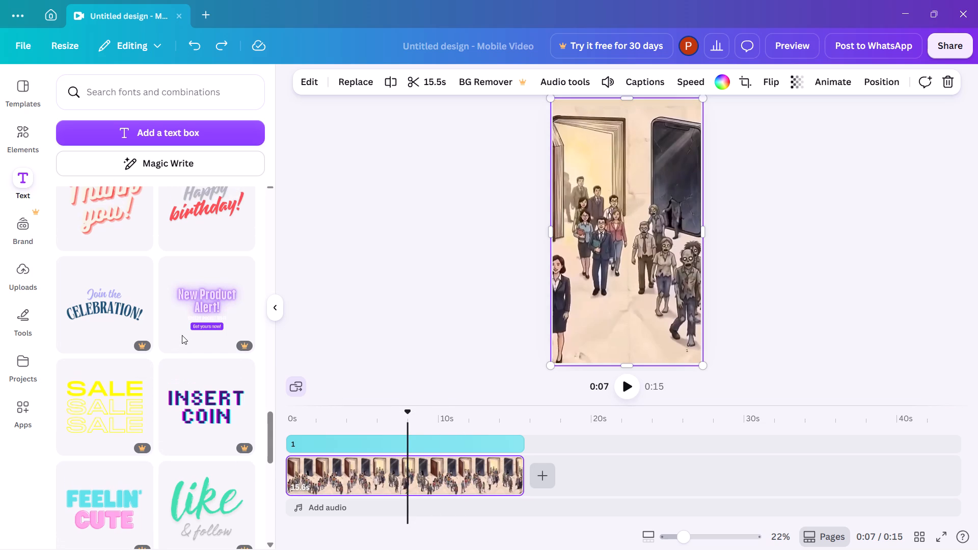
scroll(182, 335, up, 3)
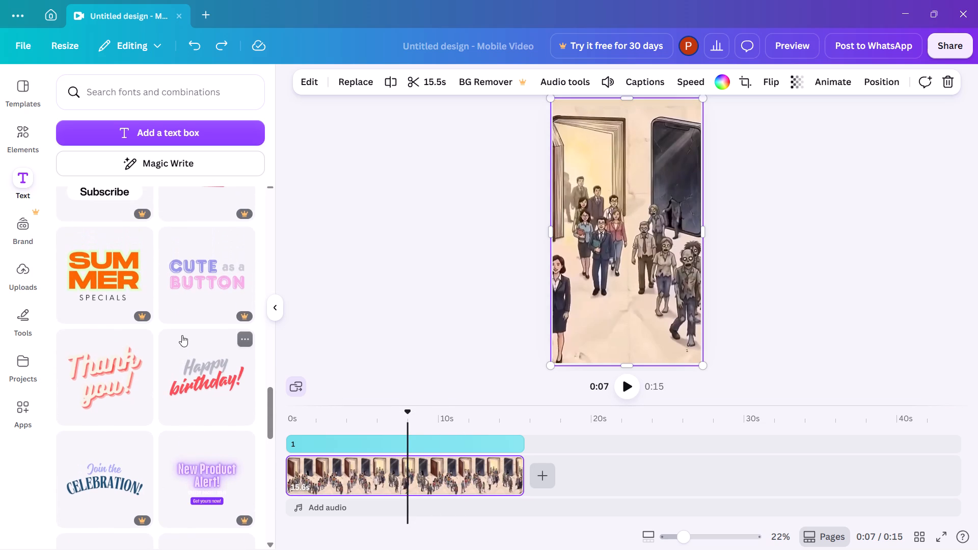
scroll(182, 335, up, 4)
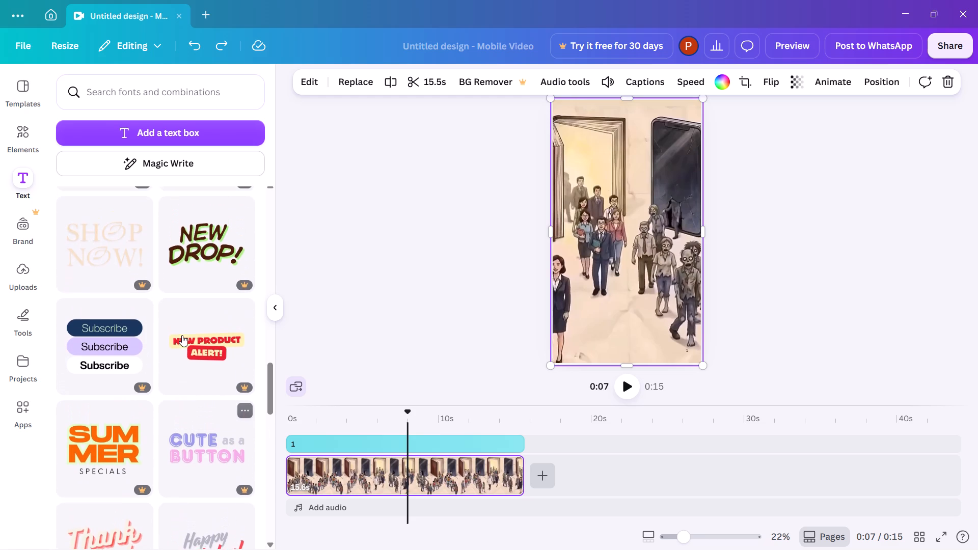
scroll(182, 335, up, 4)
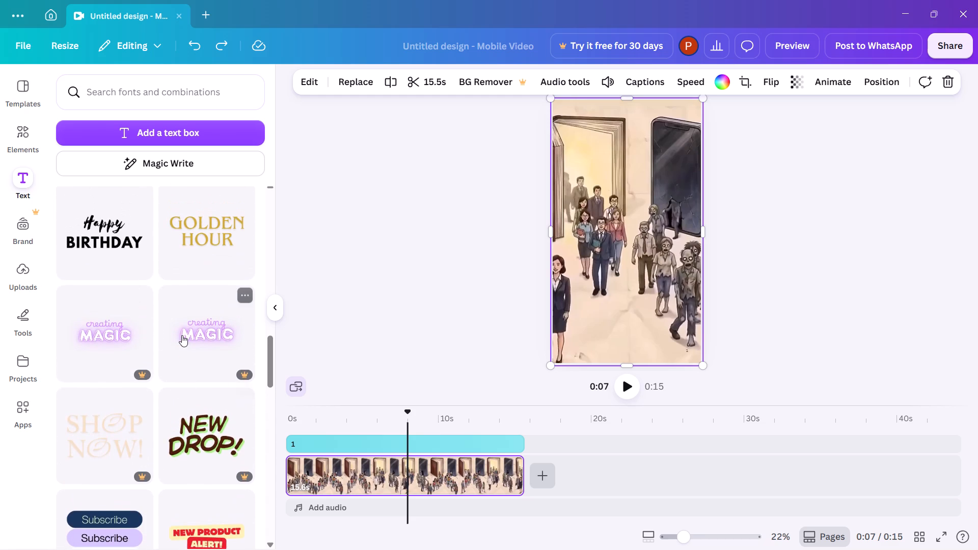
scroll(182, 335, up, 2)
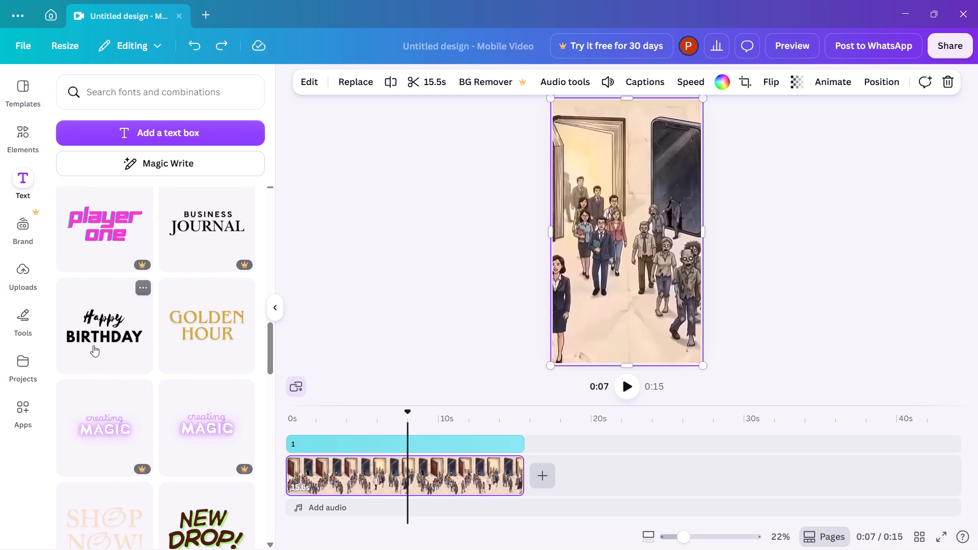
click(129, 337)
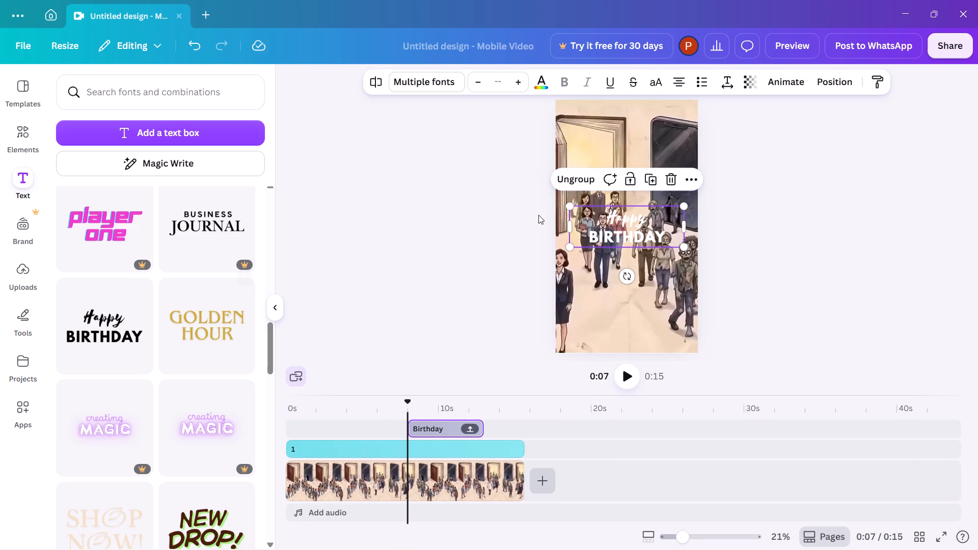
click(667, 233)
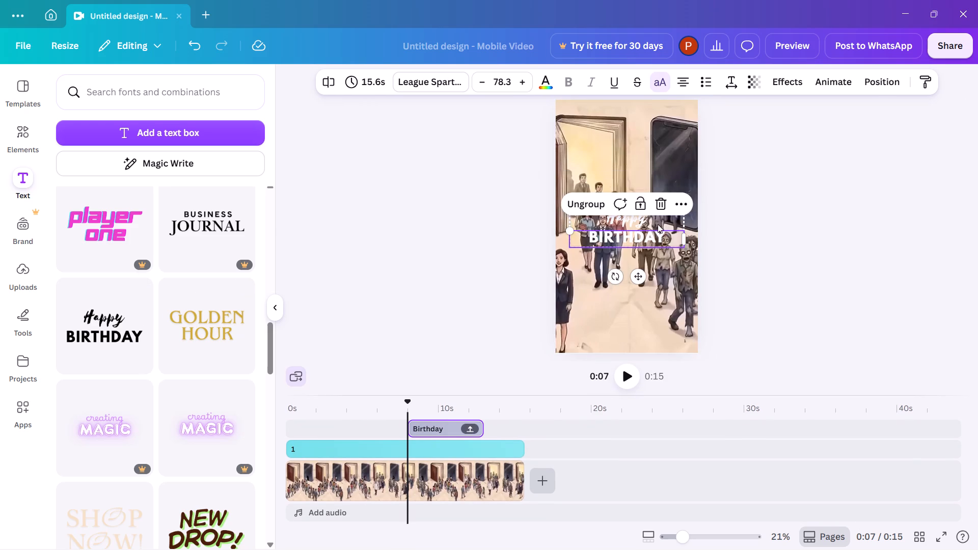
Delete the Happy BIRTHDAY text combination from the clip.
key(BackSpace)
key(BackSpace)
key(BackSpace)
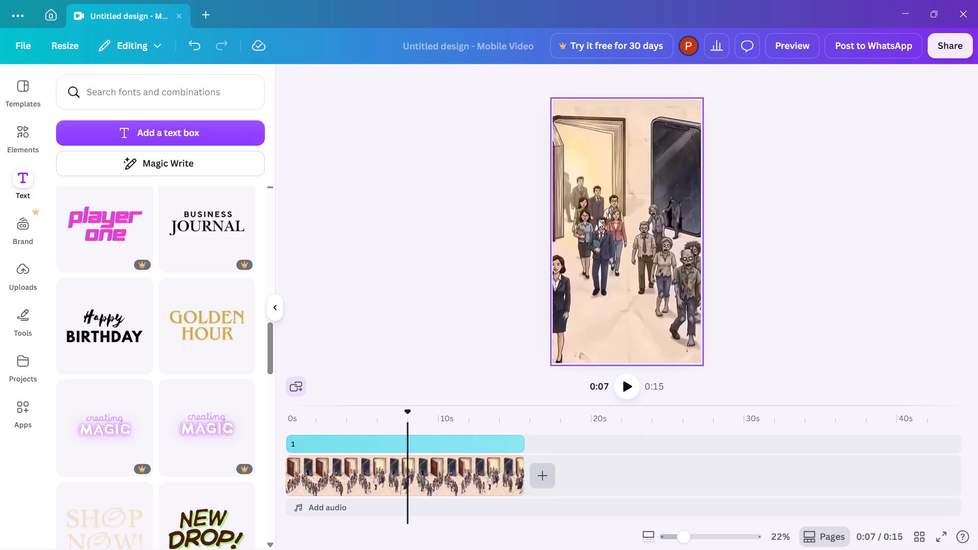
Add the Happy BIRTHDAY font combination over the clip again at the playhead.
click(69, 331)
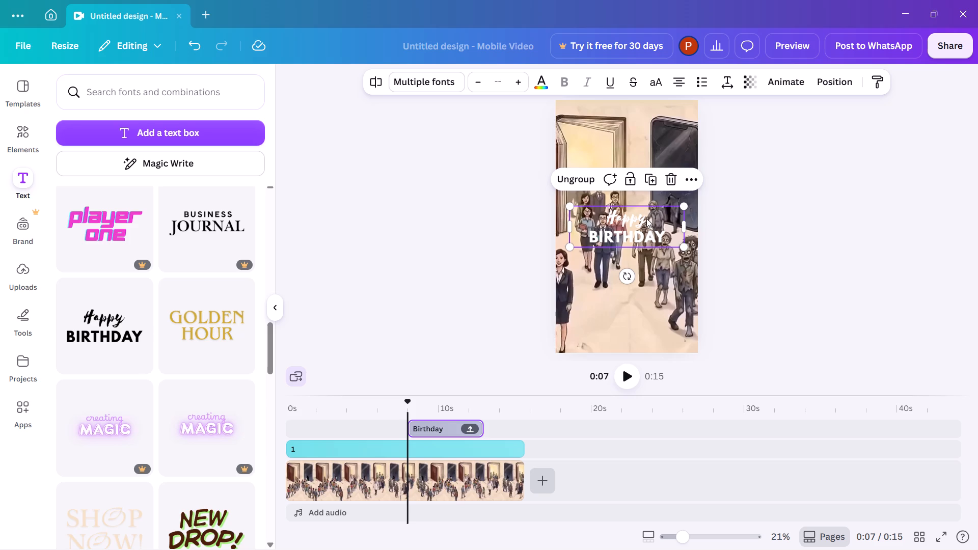
Add a plain text box over the clip at the playhead.
click(164, 131)
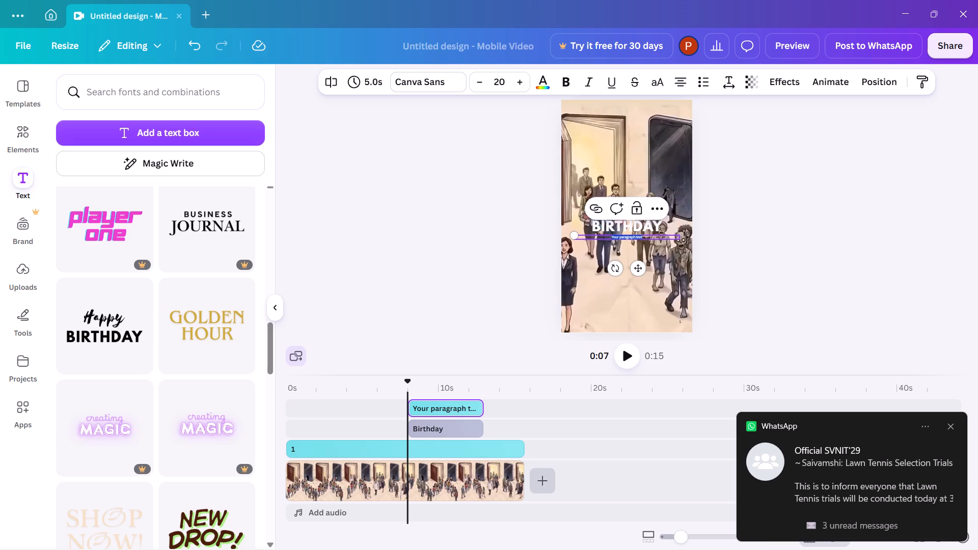
Delete the Happy BIRTHDAY group, keeping only the plain paragraph text box over the clip.
click(662, 224)
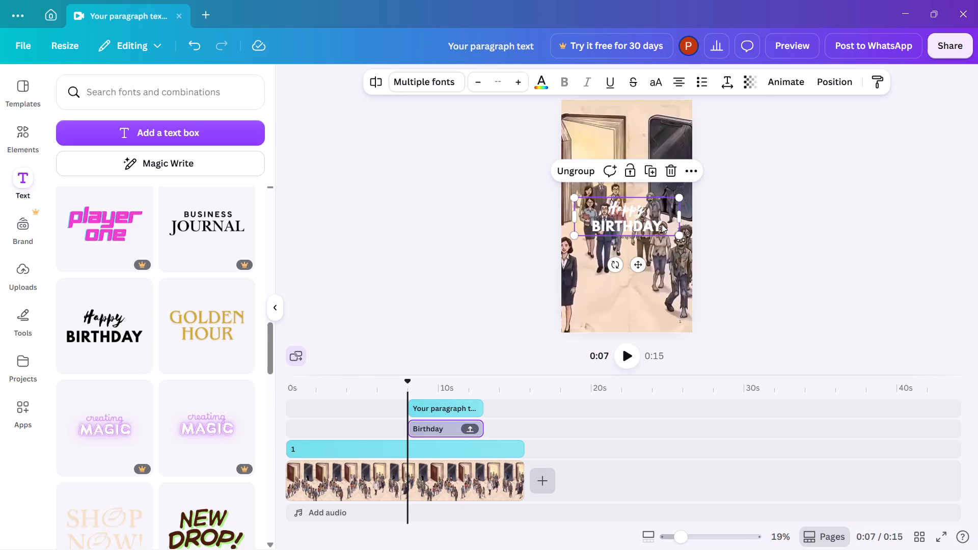
key(BackSpace)
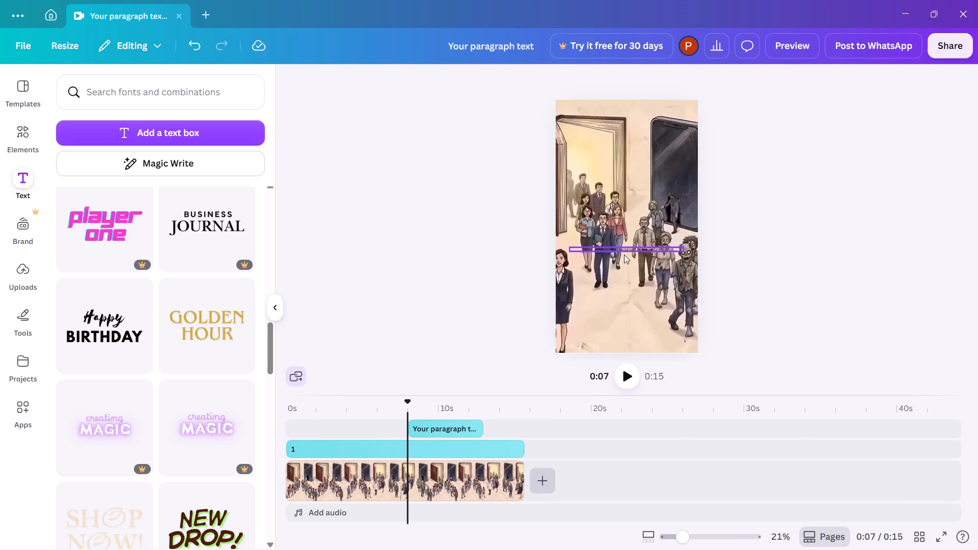
Select the placeholder paragraph text box over the clip.
click(623, 249)
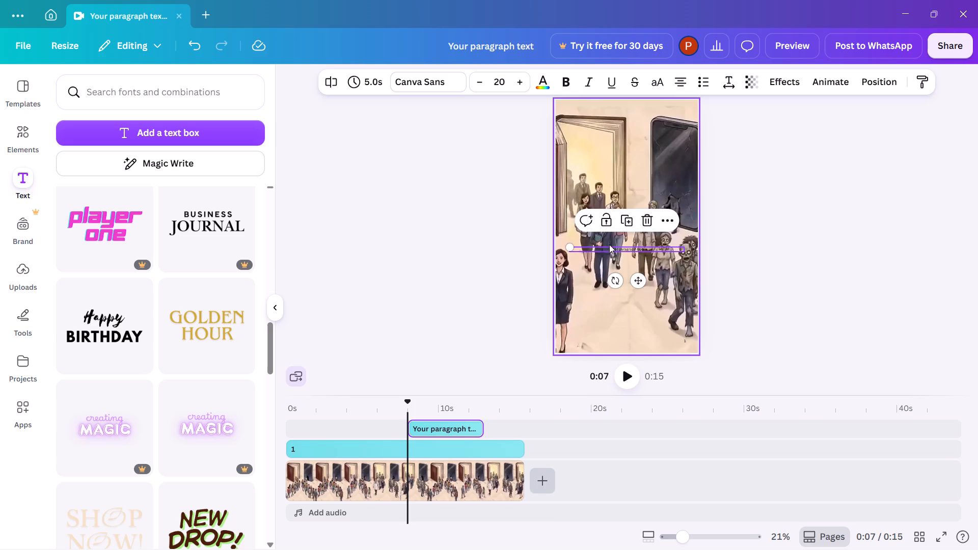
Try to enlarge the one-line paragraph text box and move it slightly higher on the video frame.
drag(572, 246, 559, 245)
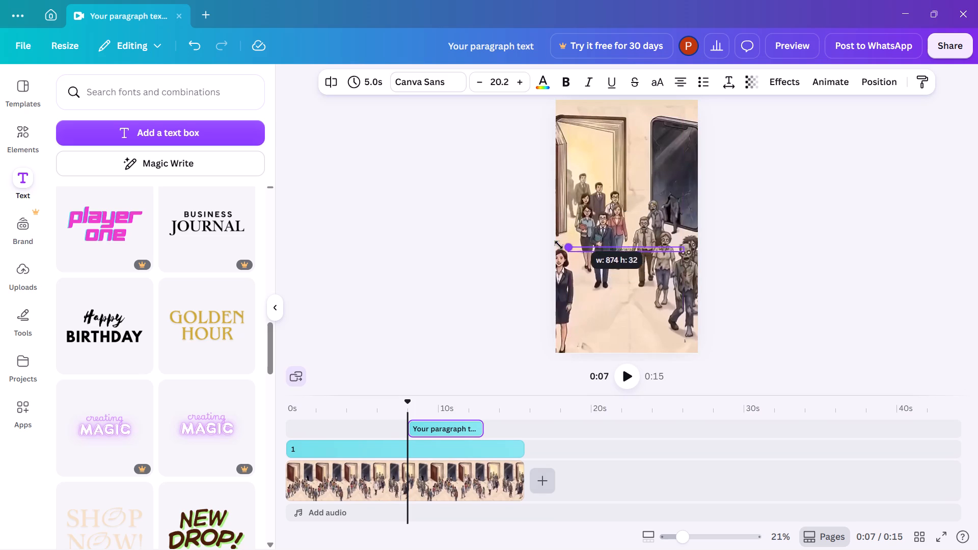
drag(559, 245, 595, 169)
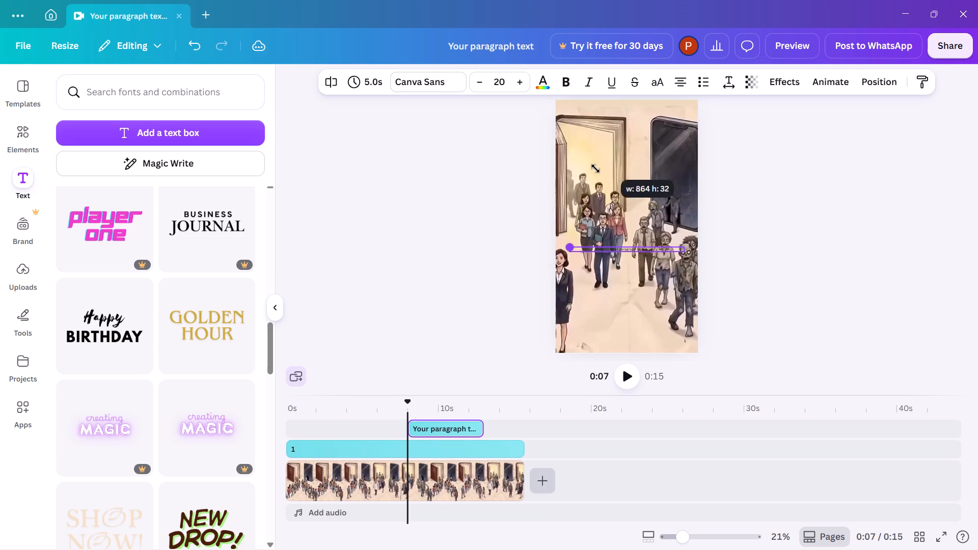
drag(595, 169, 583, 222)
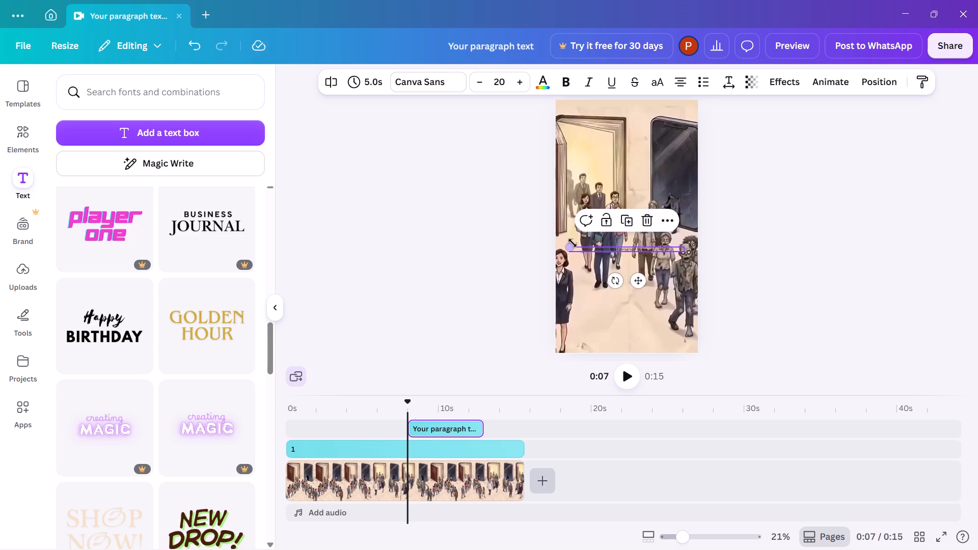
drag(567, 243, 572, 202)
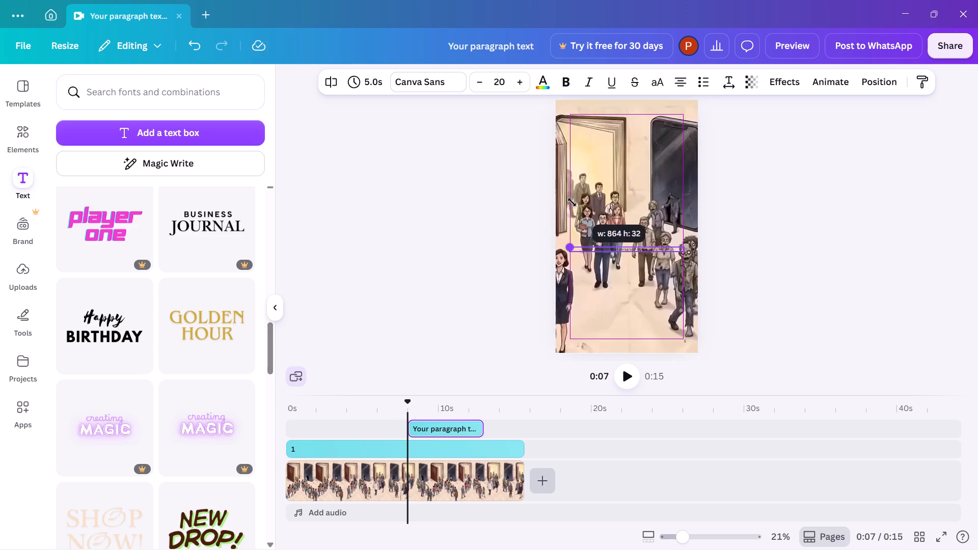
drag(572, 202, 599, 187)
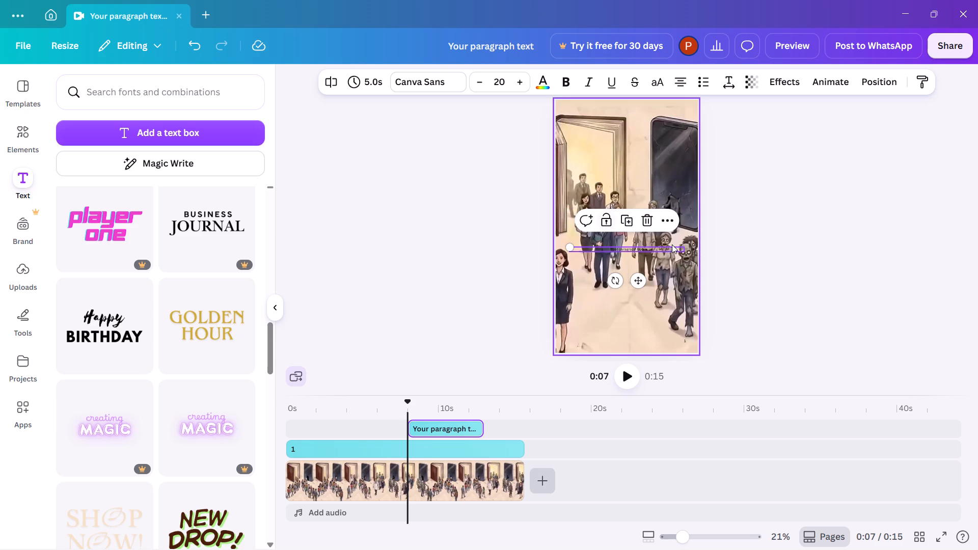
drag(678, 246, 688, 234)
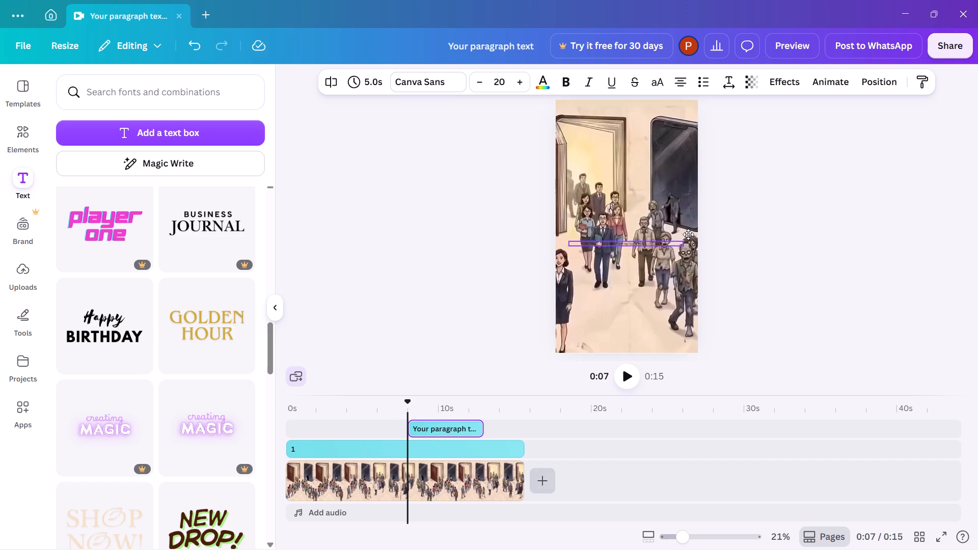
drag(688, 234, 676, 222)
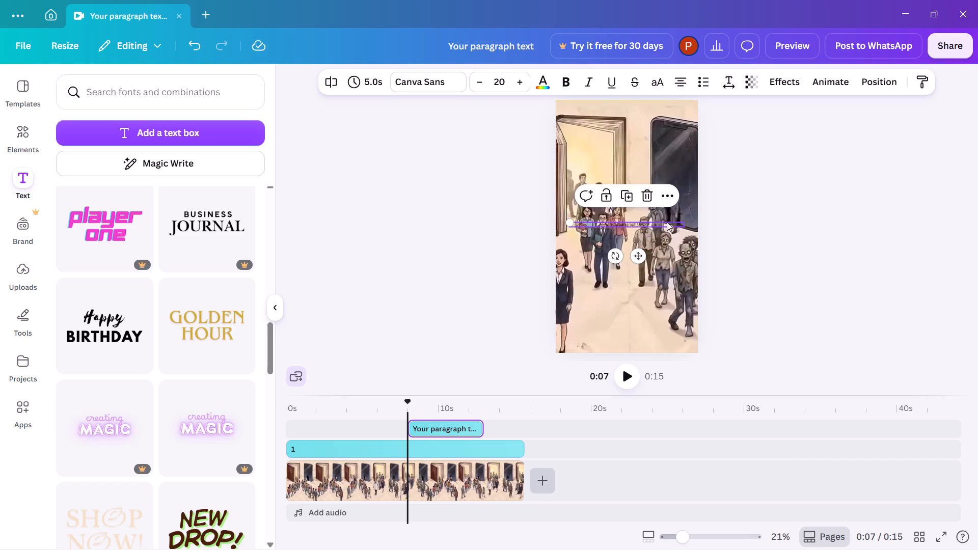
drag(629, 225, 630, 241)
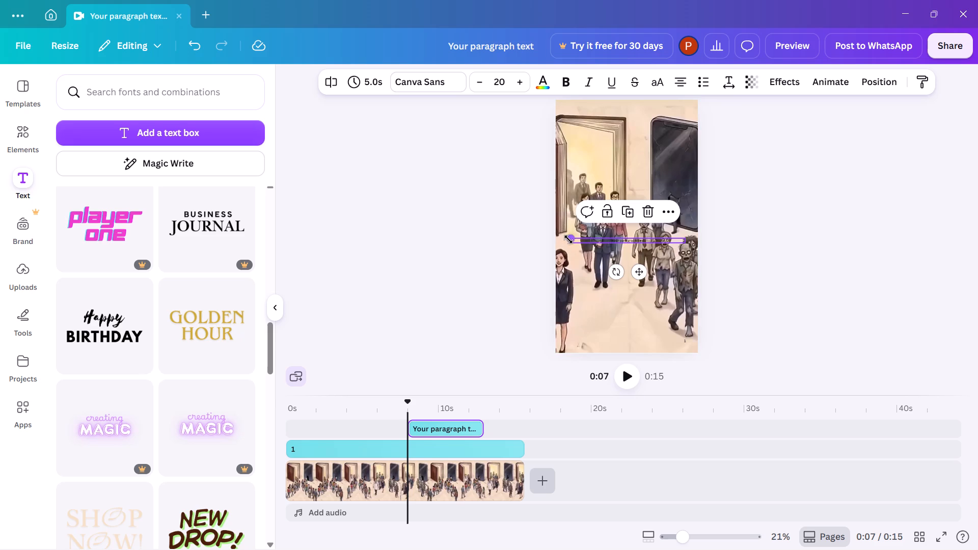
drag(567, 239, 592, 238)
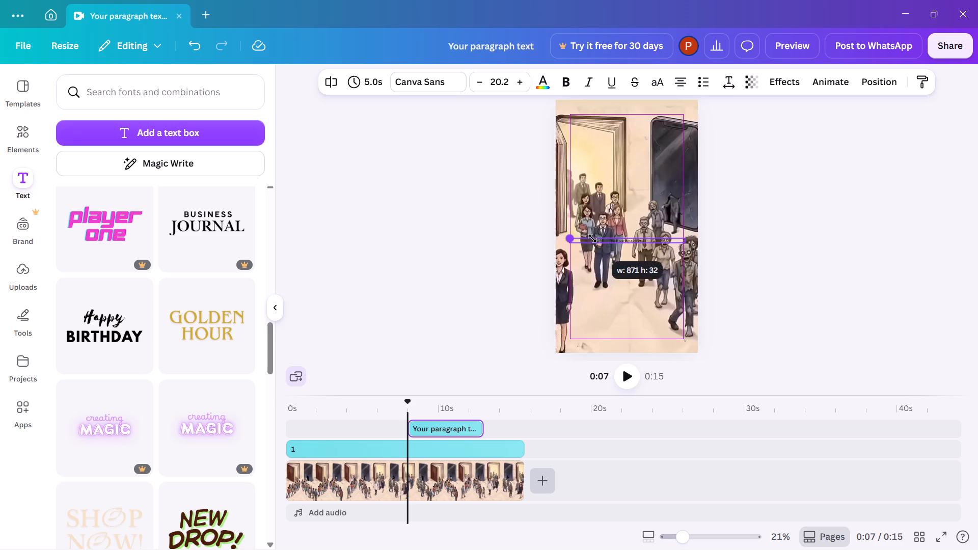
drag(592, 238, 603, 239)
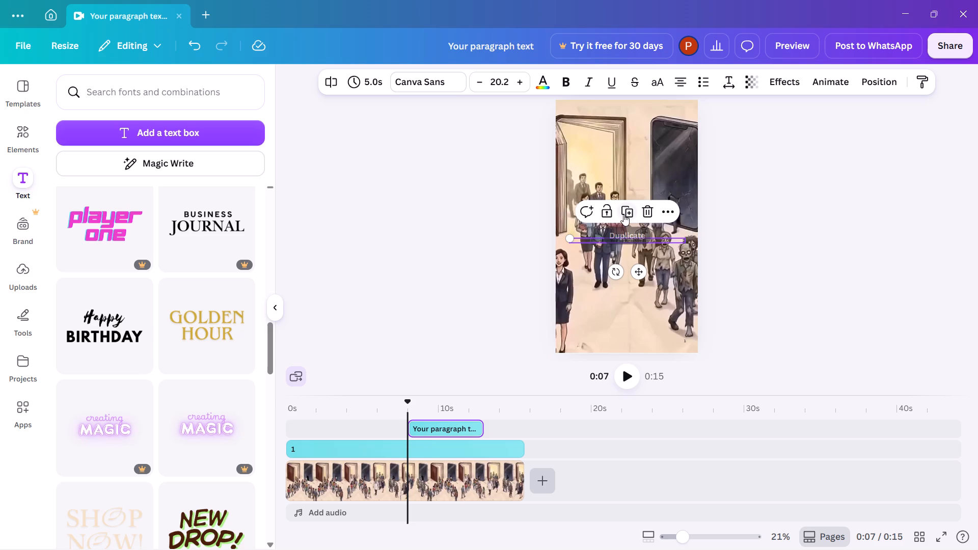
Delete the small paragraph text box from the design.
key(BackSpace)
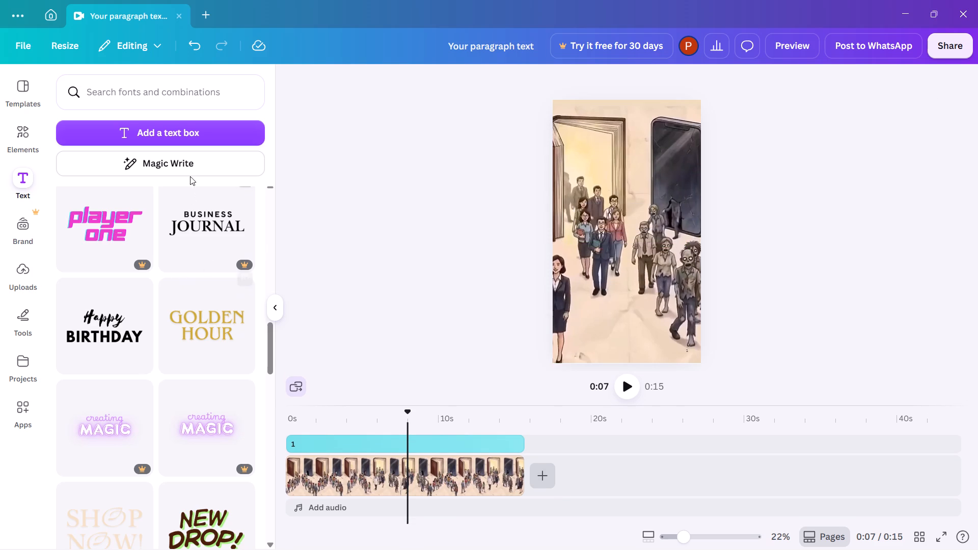
Add a default subheading text box over the clip at about 7.9 s.
scroll(176, 236, up, 8)
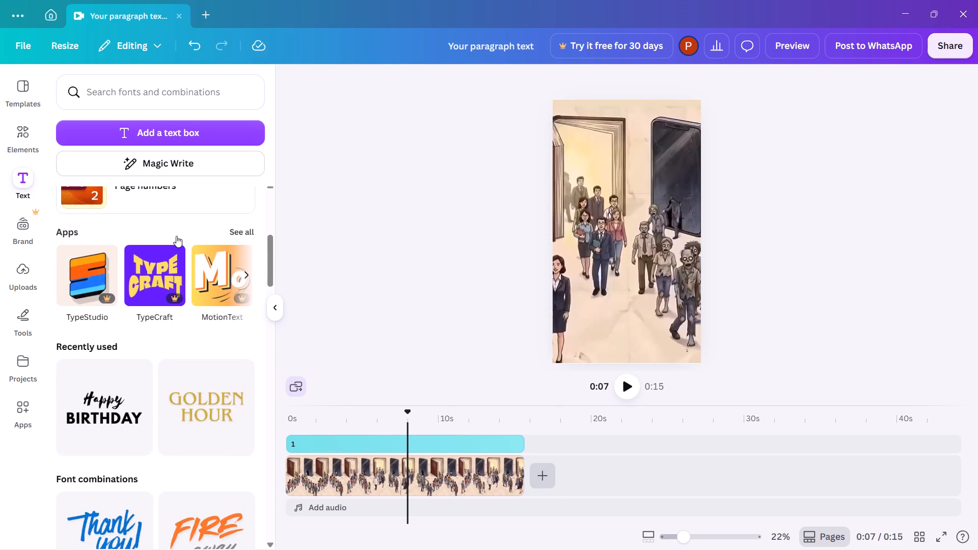
scroll(176, 236, up, 2)
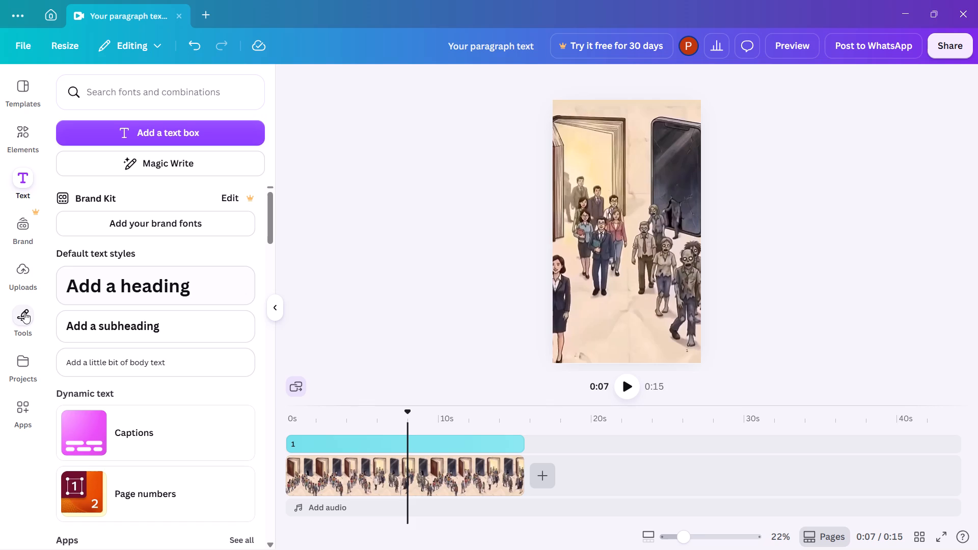
click(24, 312)
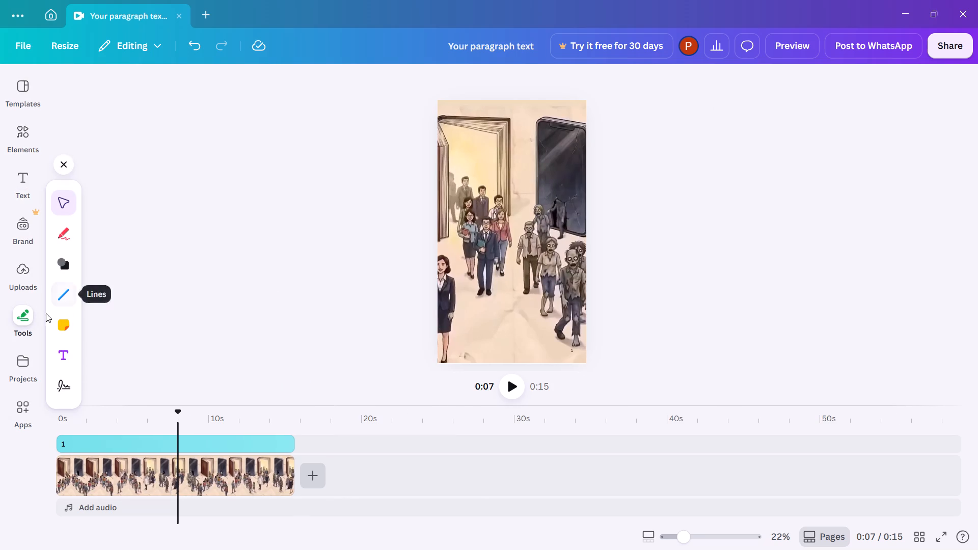
click(21, 240)
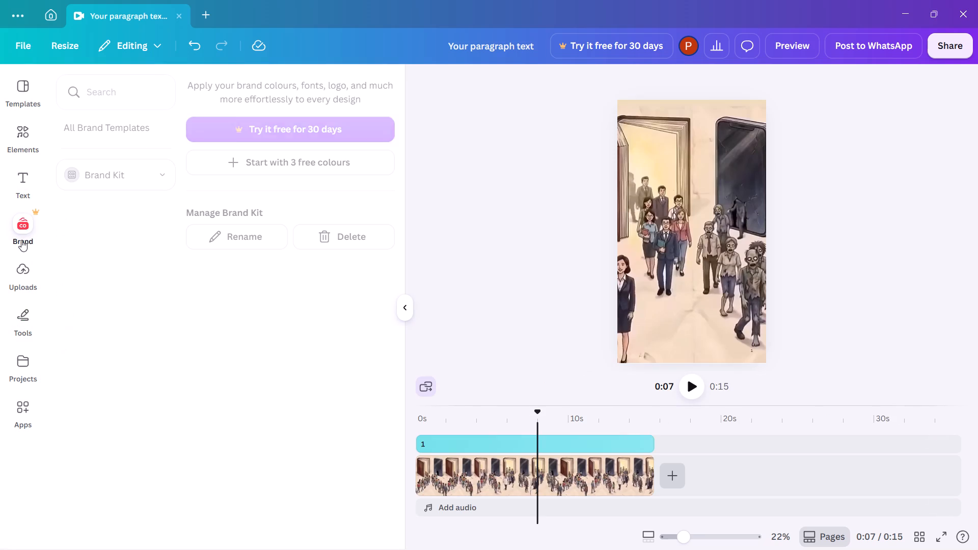
click(24, 191)
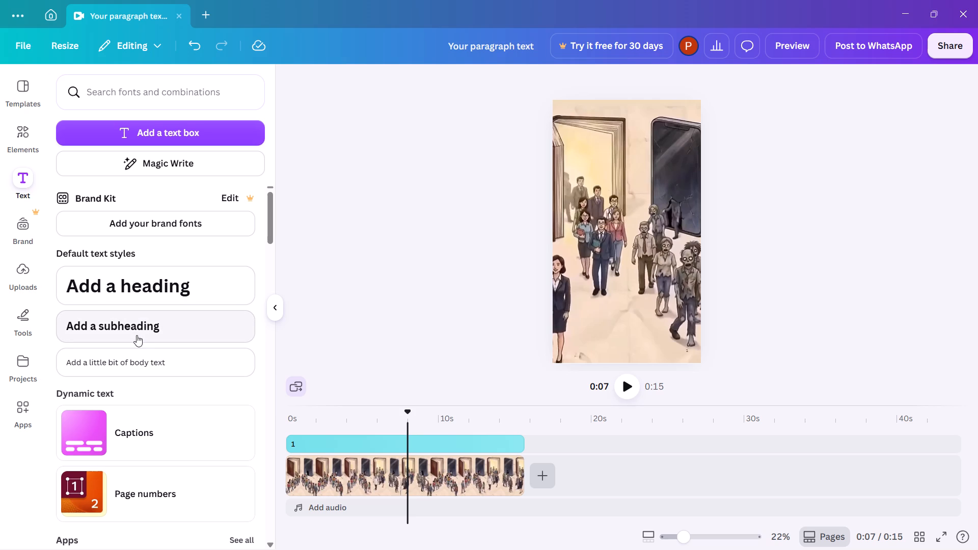
click(137, 335)
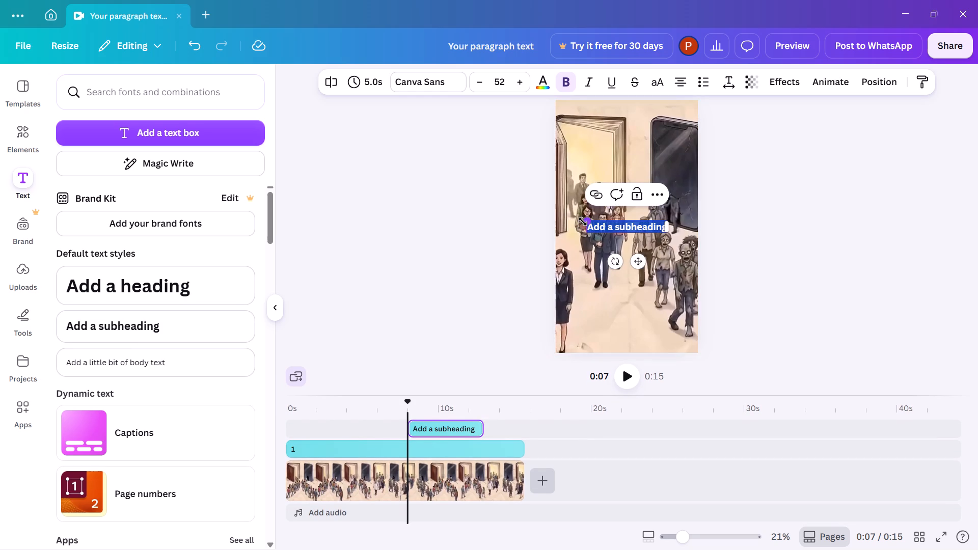
Enlarge the subheading text freehand to a font size of about 63 across the middle of the frame.
drag(584, 219, 583, 207)
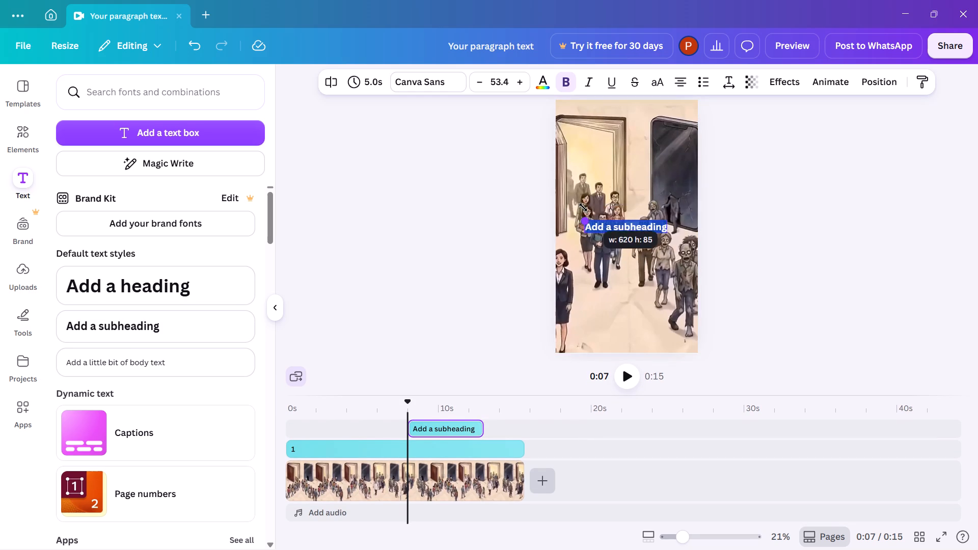
drag(583, 207, 580, 167)
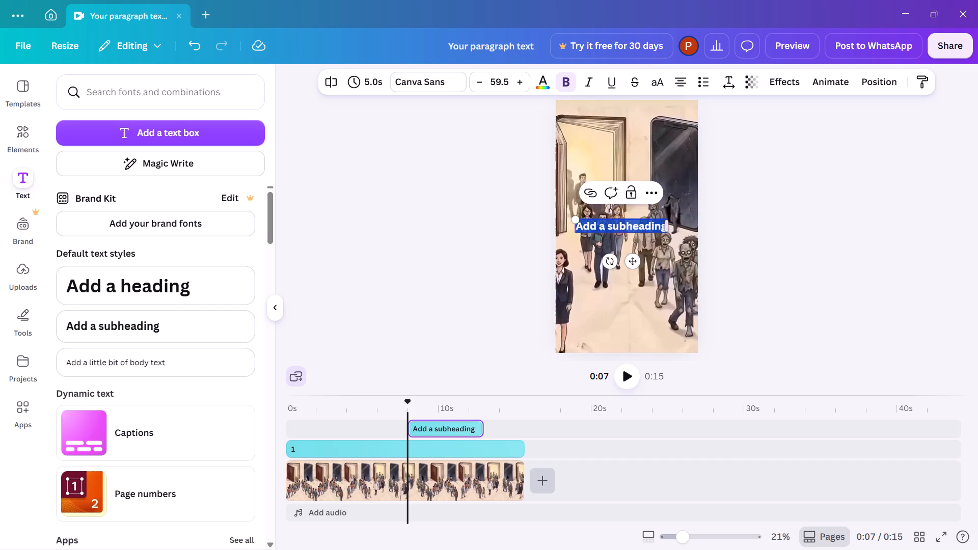
drag(666, 230, 675, 259)
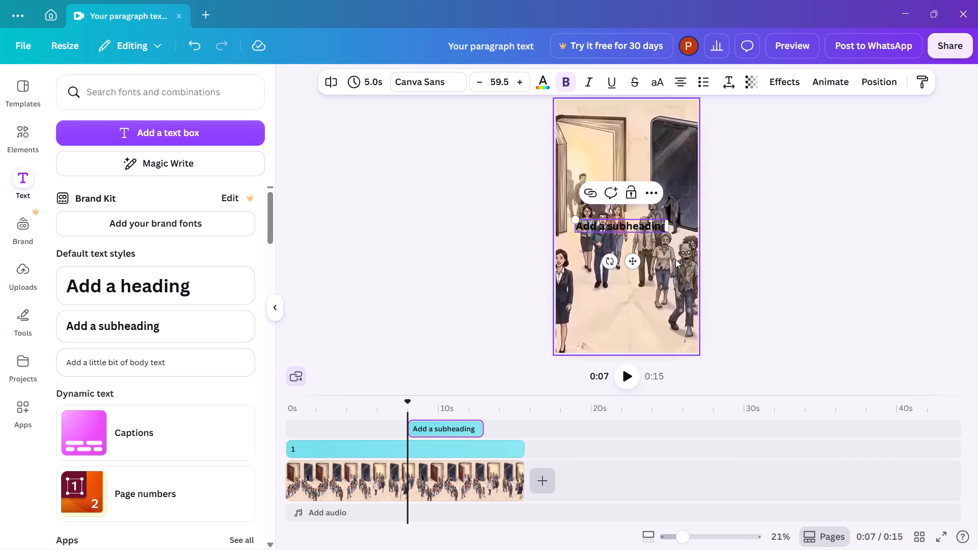
drag(675, 259, 675, 260)
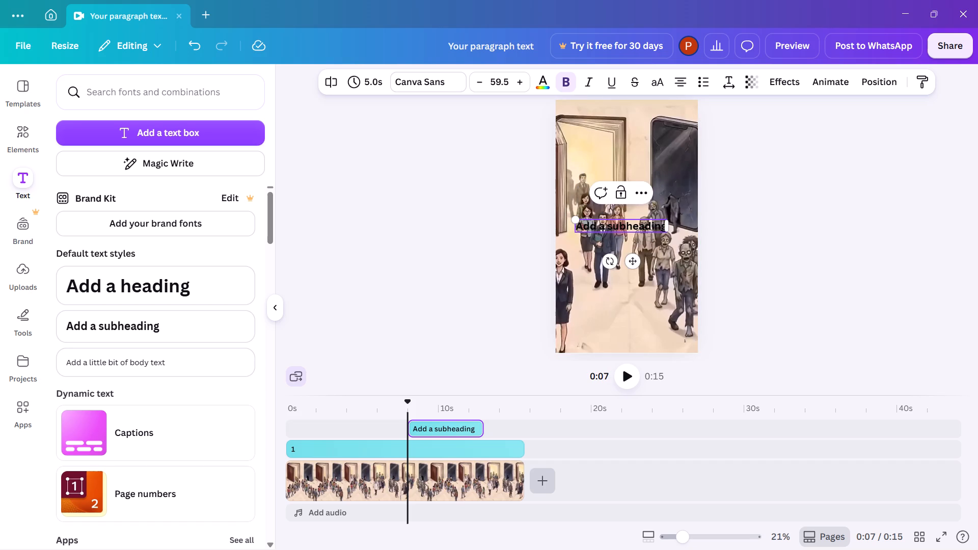
click(661, 224)
drag(663, 229, 674, 250)
drag(572, 219, 591, 189)
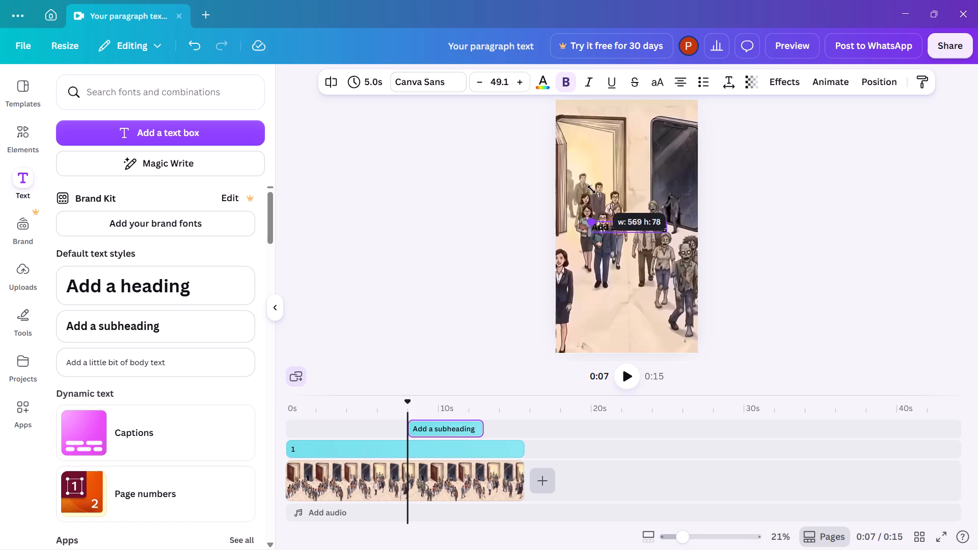
drag(591, 189, 577, 157)
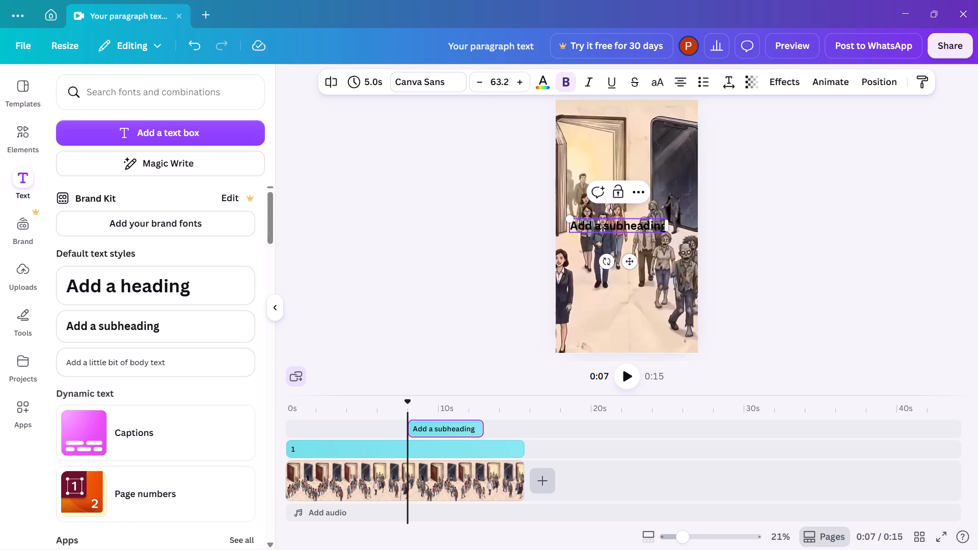
drag(666, 227, 681, 238)
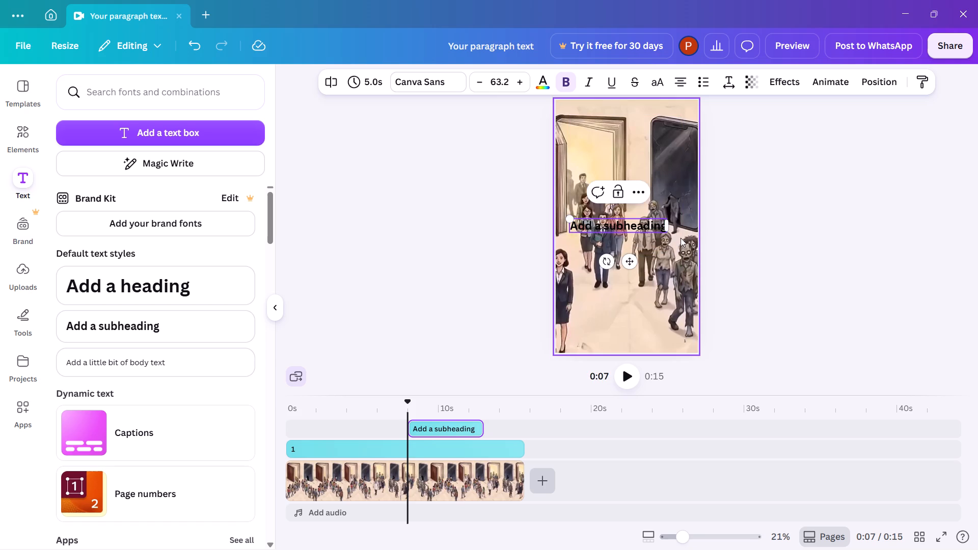
drag(660, 227, 690, 246)
Clear the default wording from the subheading text over the clip.
click(653, 226)
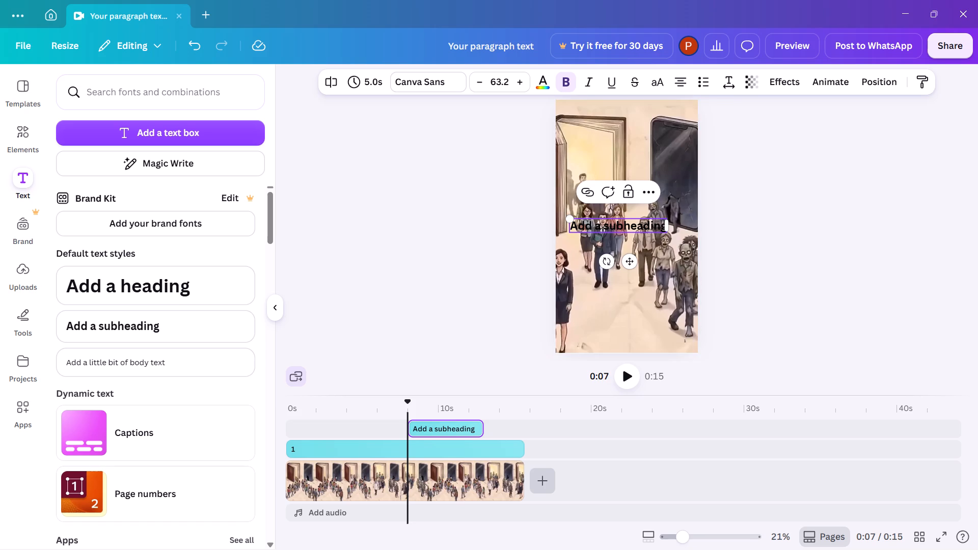
key(BackSpace)
key(BackSpace)
key(BackSpace)
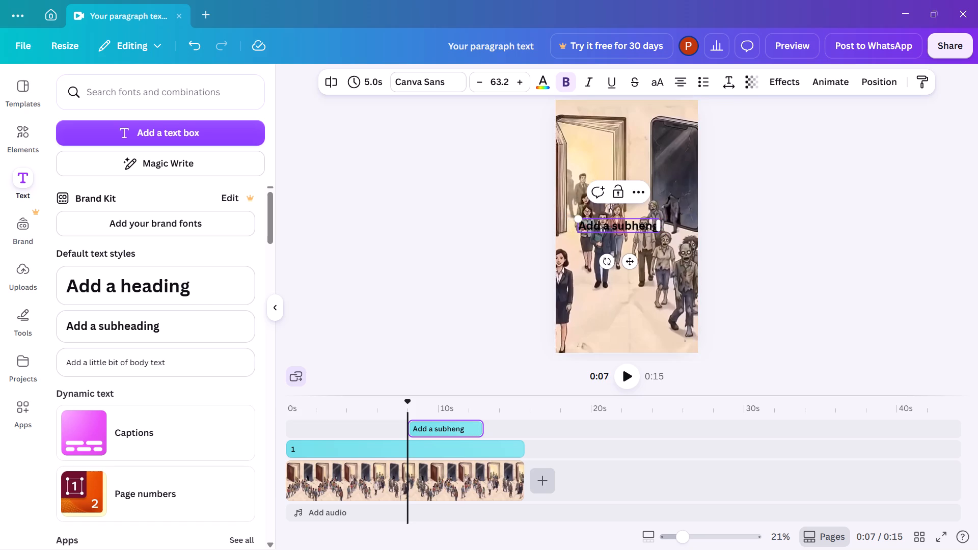
key(BackSpace)
key(BackSpace)
key(BackSpace)
key(BackSpace)
key(BackSpace)
key(BackSpace)
key(BackSpace)
key(BackSpace)
key(BackSpace)
key(BackSpace)
key(BackSpace)
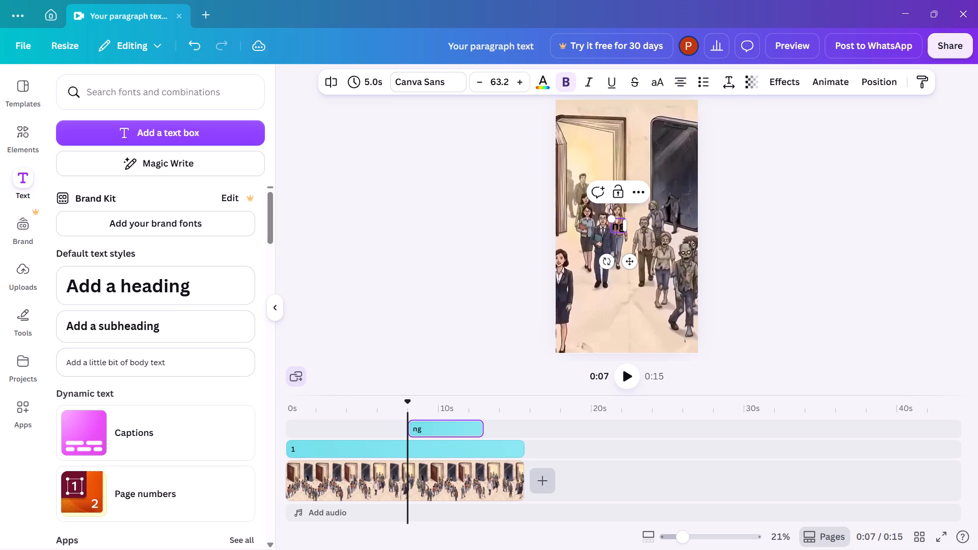
key(BackSpace)
key(BackSpace)
text(th)
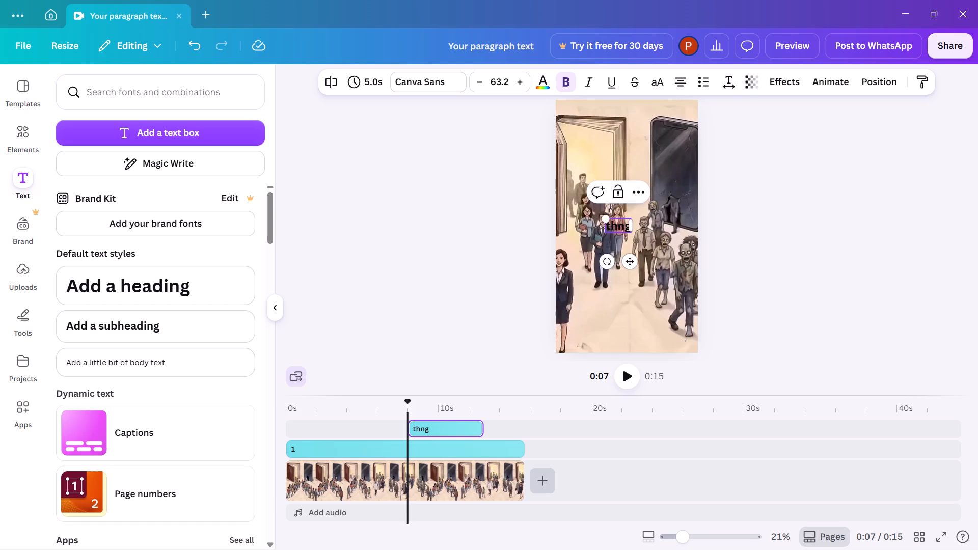
key(BackSpace)
key(BackSpace)
key(BackSpace)
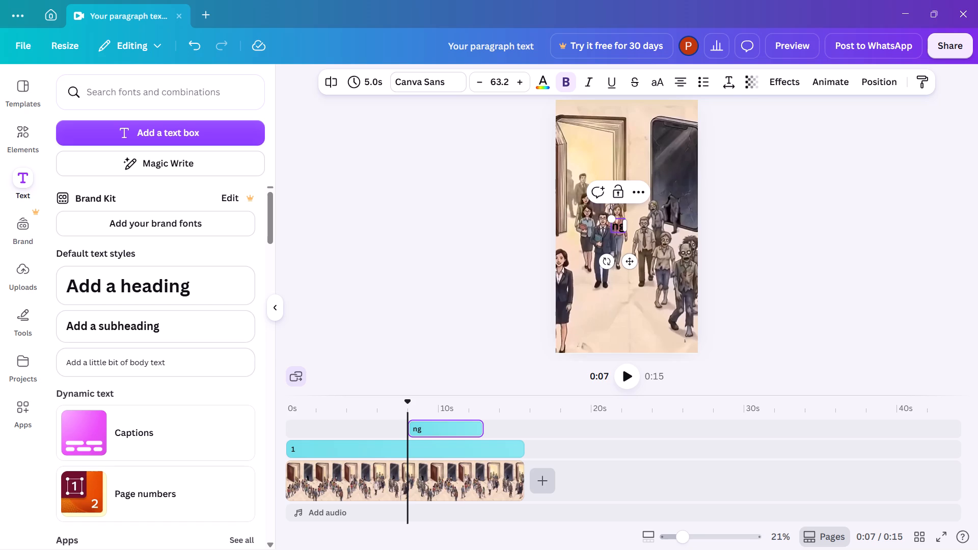
Enter "The choice is your" as the subheading's wording.
key(t)
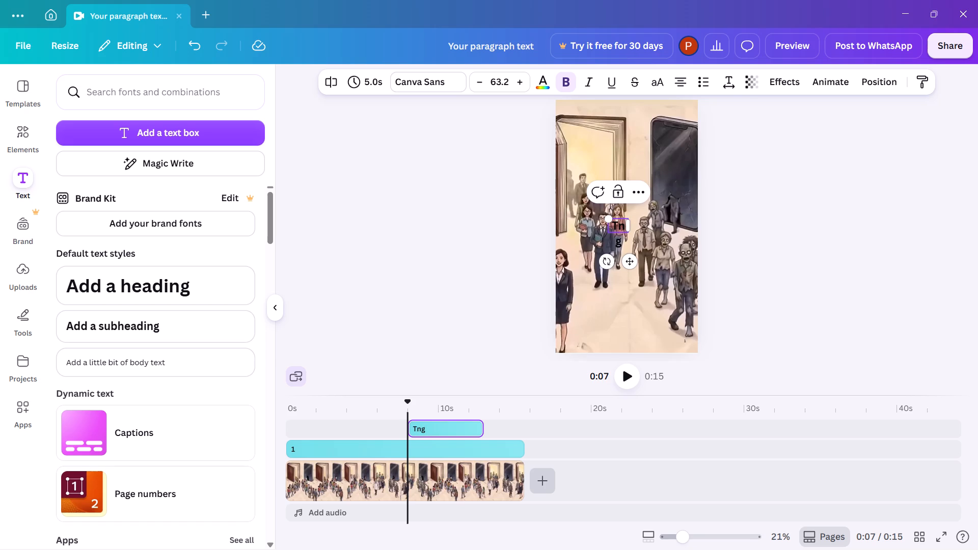
text(he)
key(space)
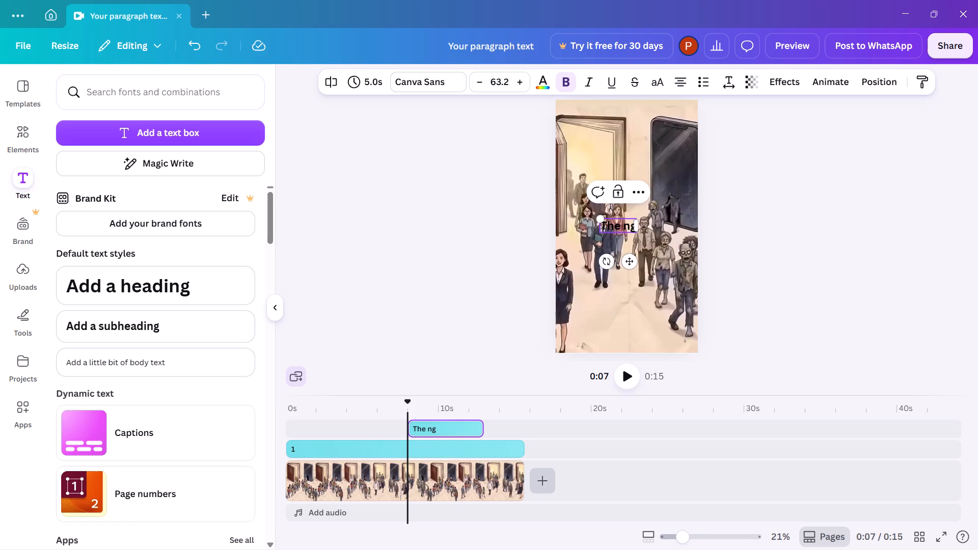
text(ch)
text(oi)
text(ce)
key(space)
text(is)
key(space)
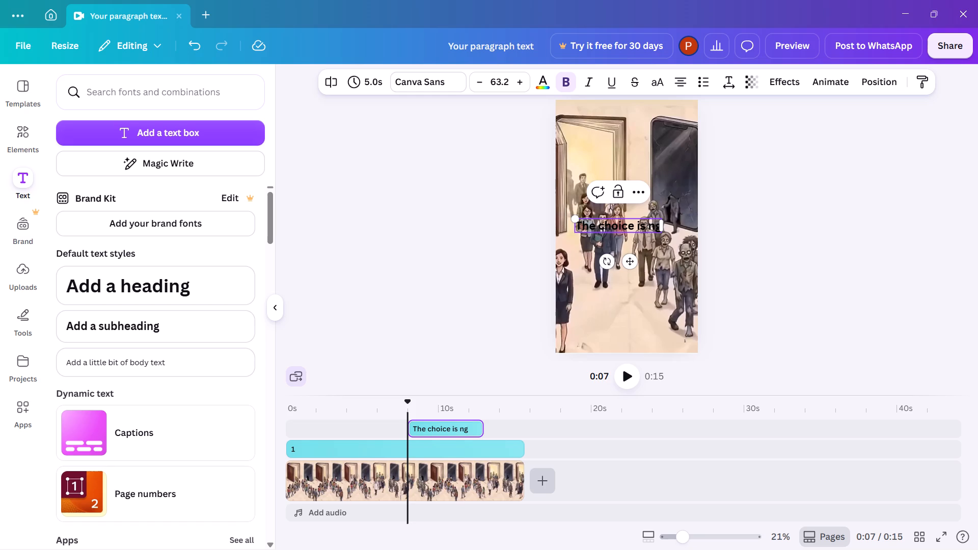
text(your)
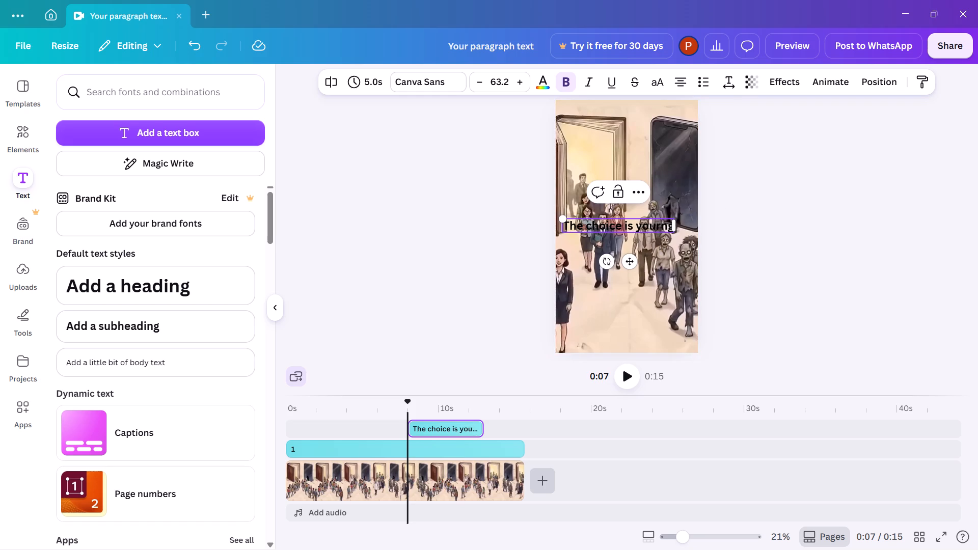
click(667, 225)
key(BackSpace)
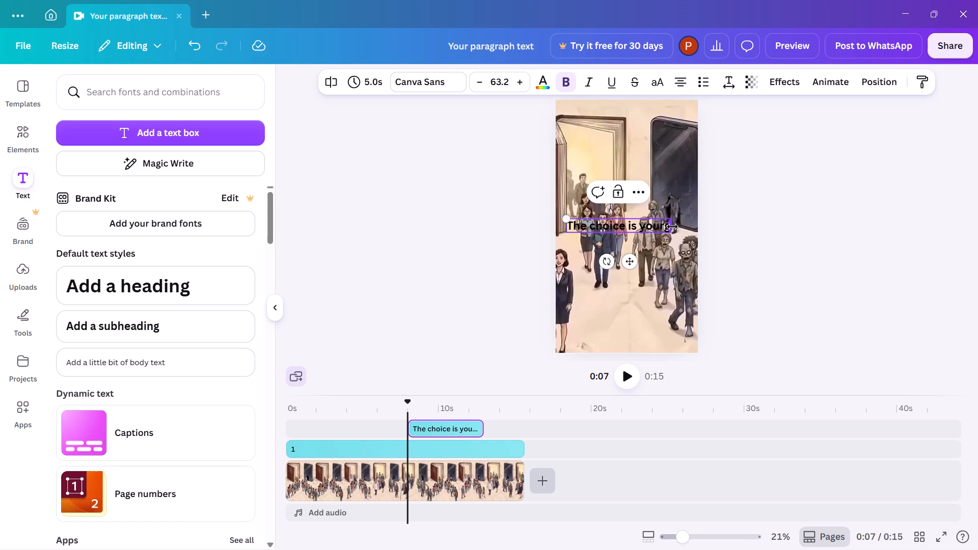
Widen the subheading's text box slightly and remove the leftover letter after "your".
drag(672, 227, 689, 225)
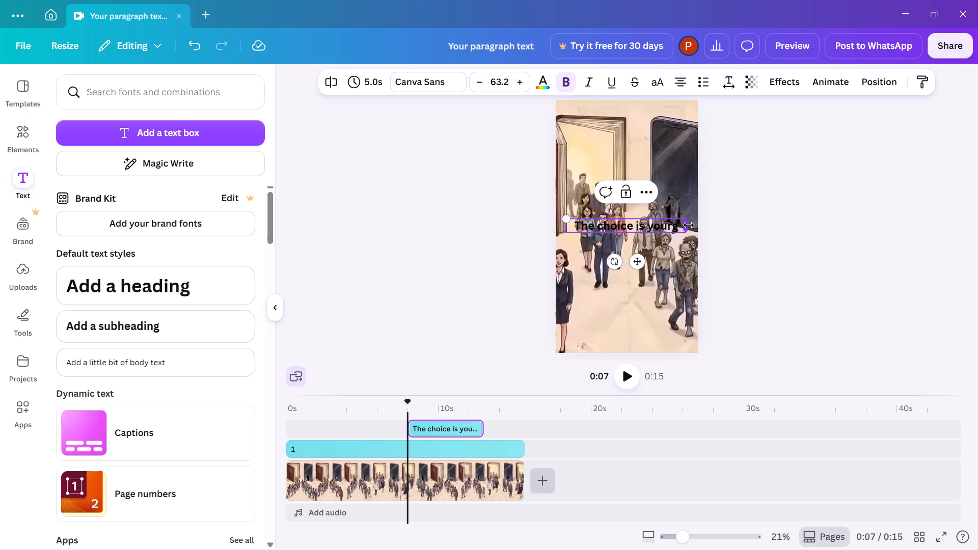
click(678, 227)
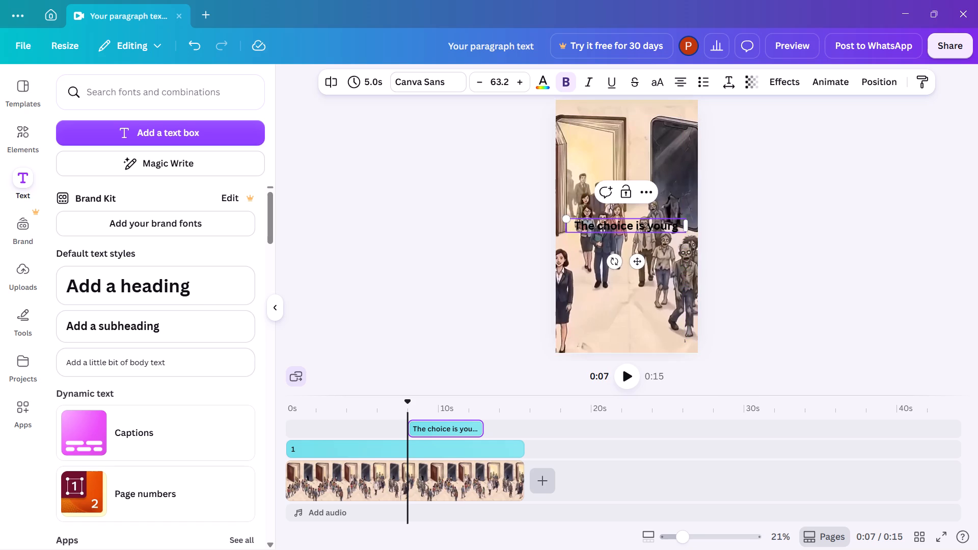
click(679, 229)
key(BackSpace)
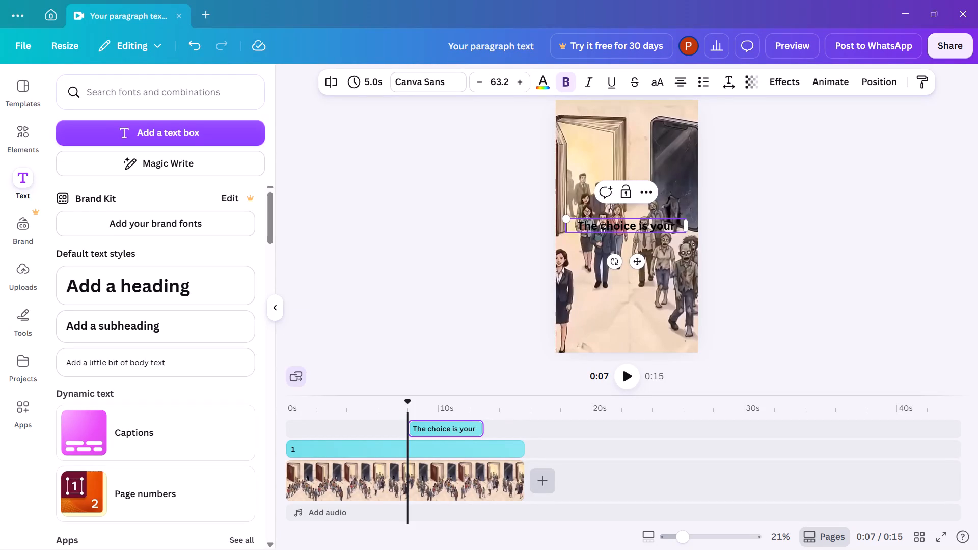
Shrink the "The choice is your" subheading freehand to a font size of about 58.6.
drag(566, 219, 566, 213)
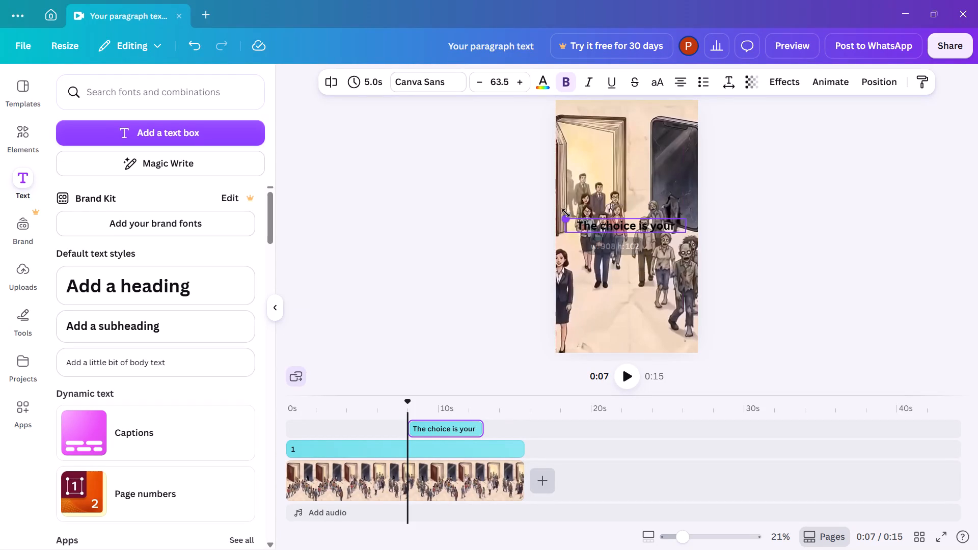
drag(566, 213, 580, 174)
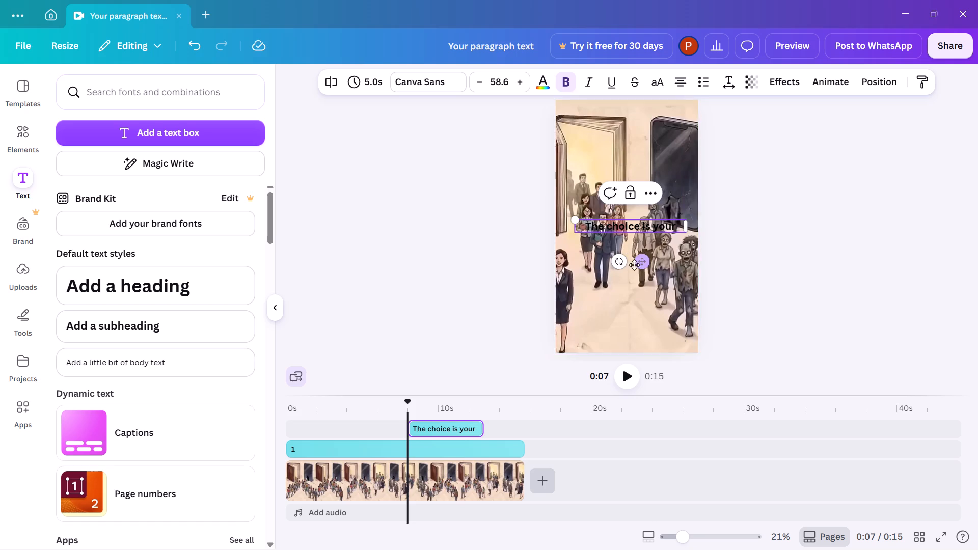
Move the "The choice is your" subheading down to the bottom of the video frame, roughly centred.
drag(640, 260, 643, 281)
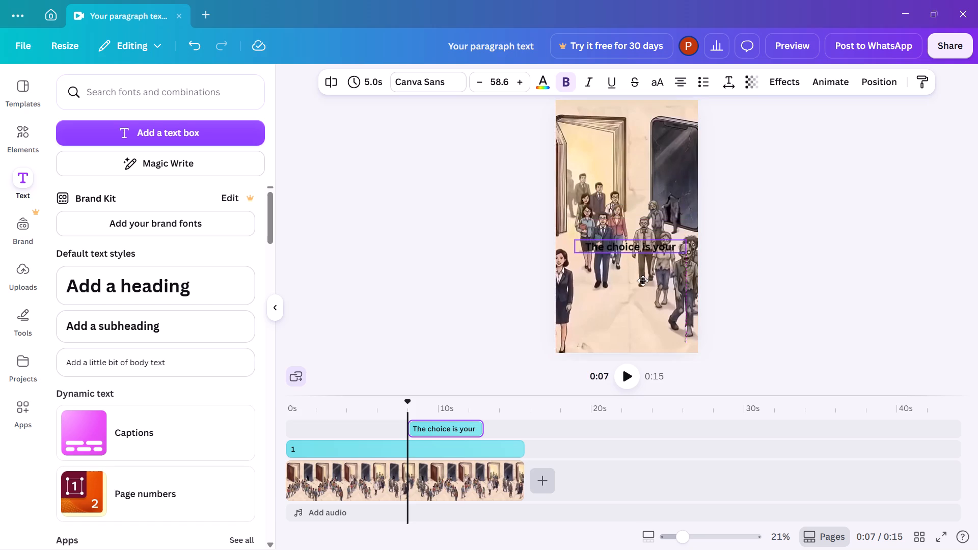
drag(643, 281, 627, 368)
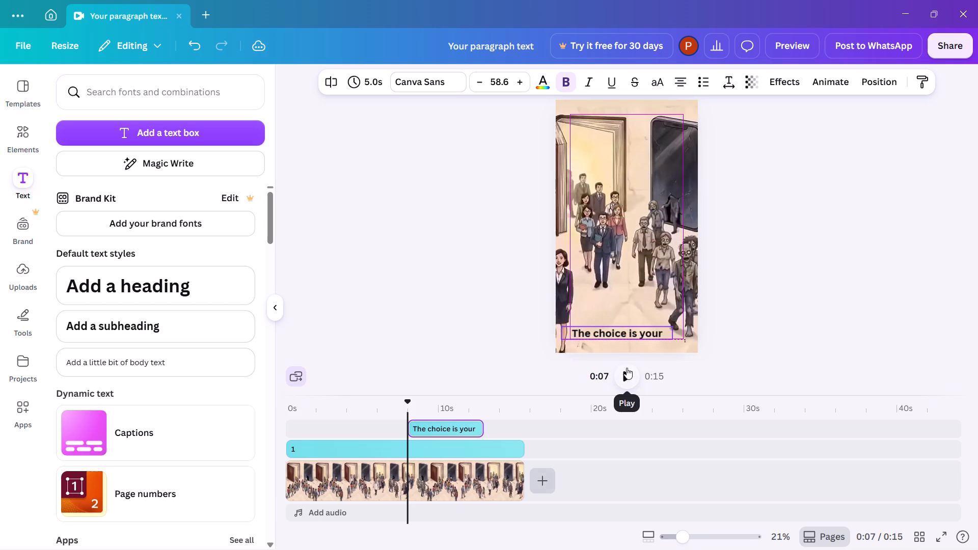
drag(627, 368, 629, 365)
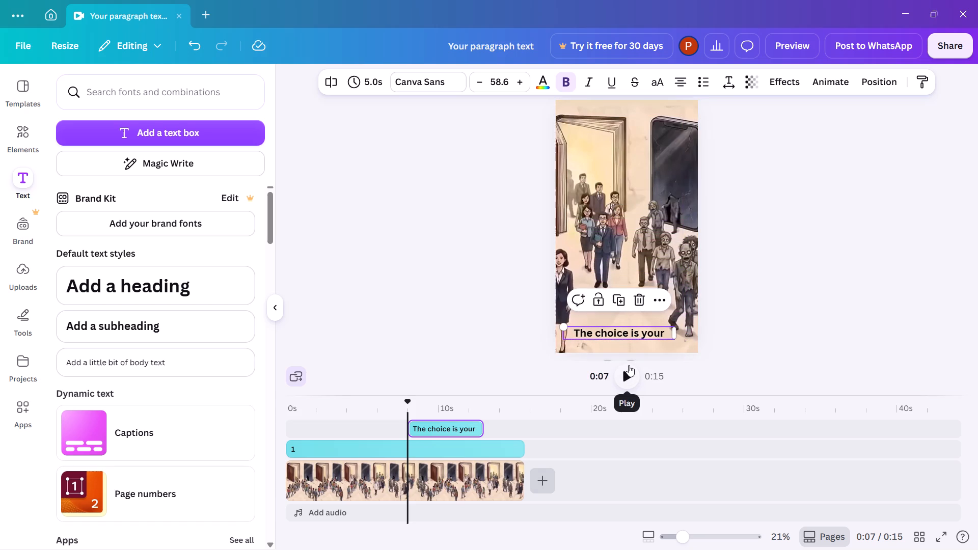
Play back and scrub through the clip to examine when the subheading appears relative to the scene change around 8 s.
click(629, 365)
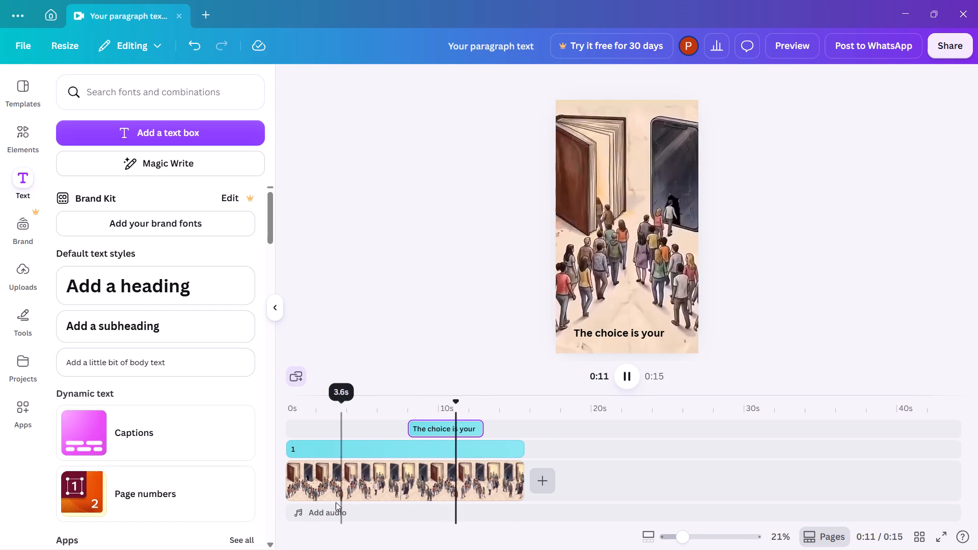
click(306, 496)
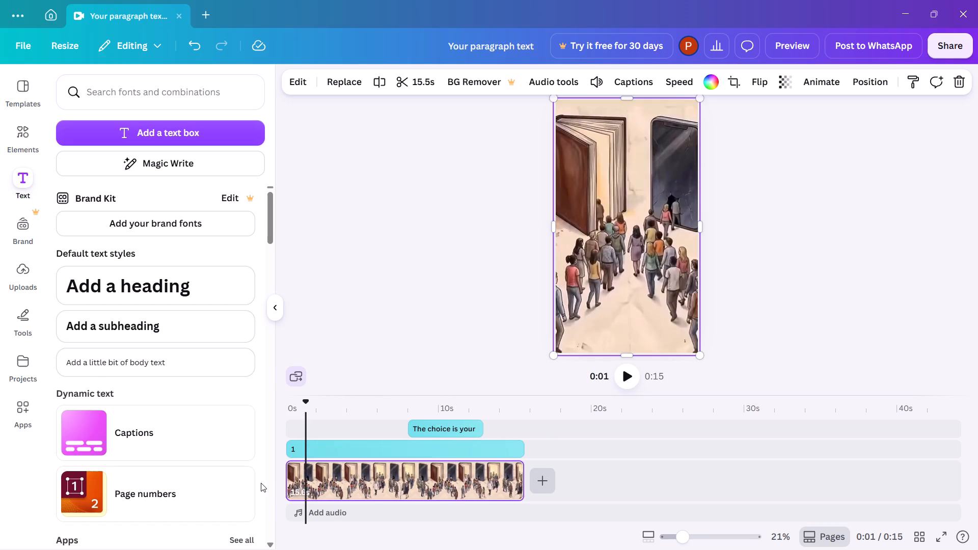
click(290, 488)
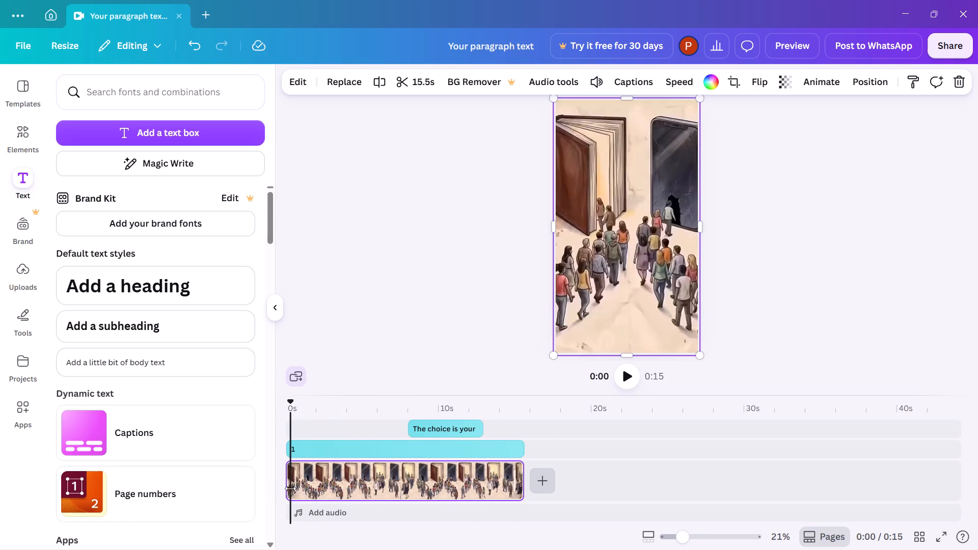
click(271, 486)
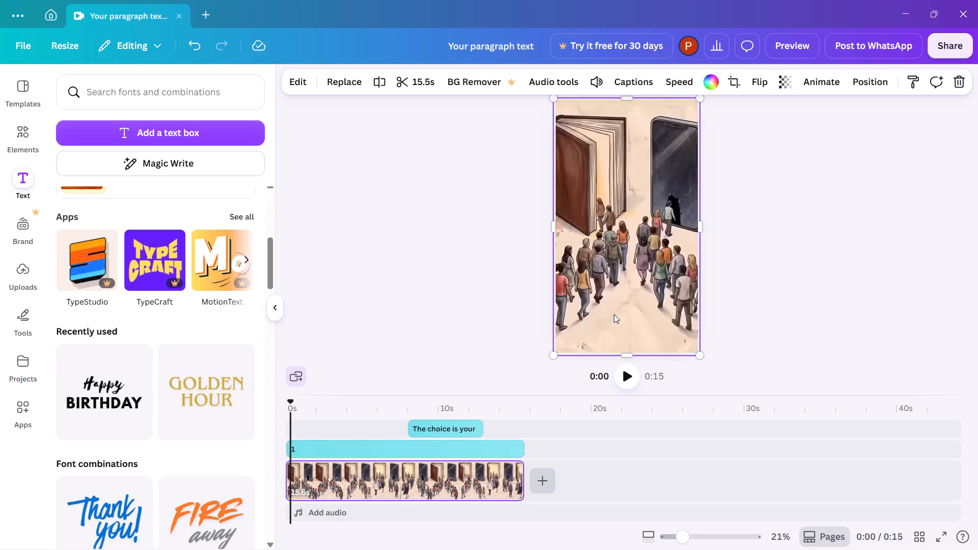
click(413, 445)
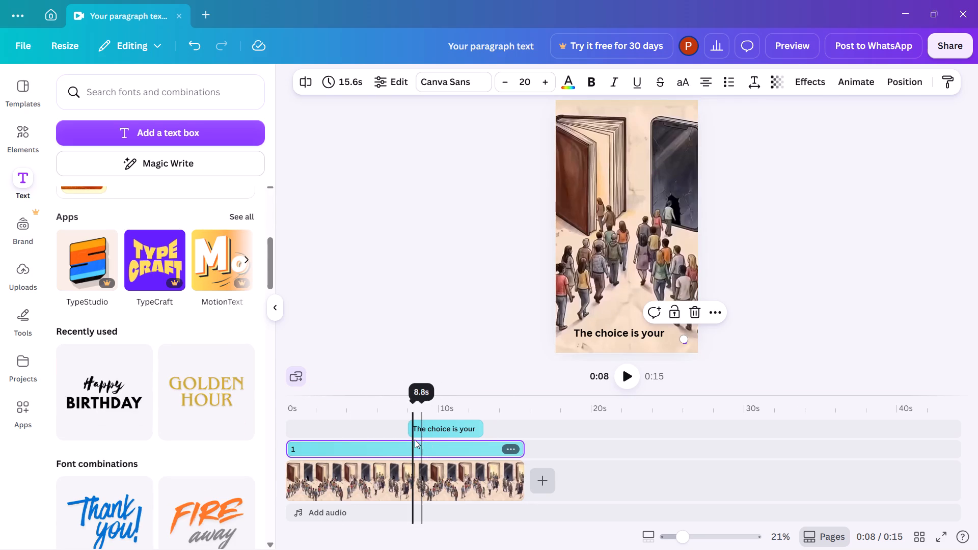
click(411, 437)
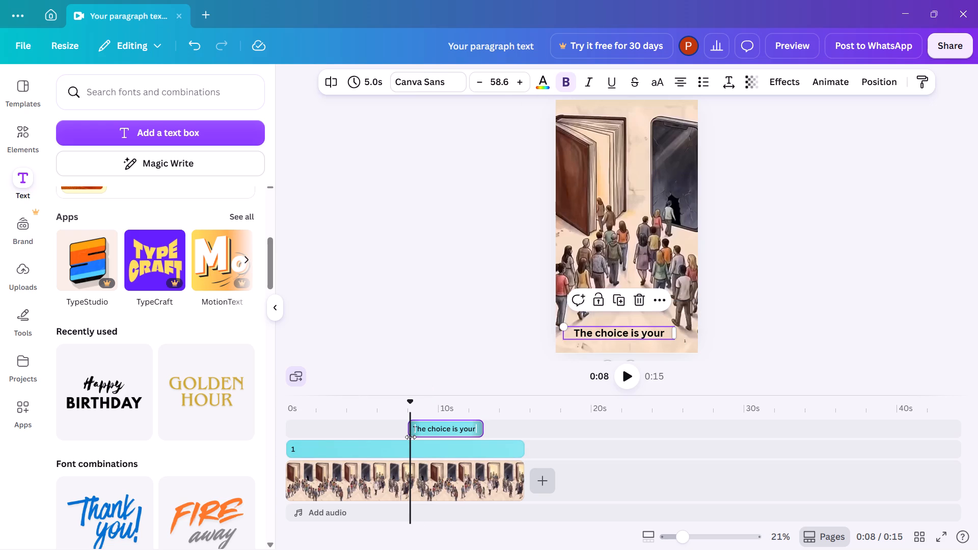
click(406, 435)
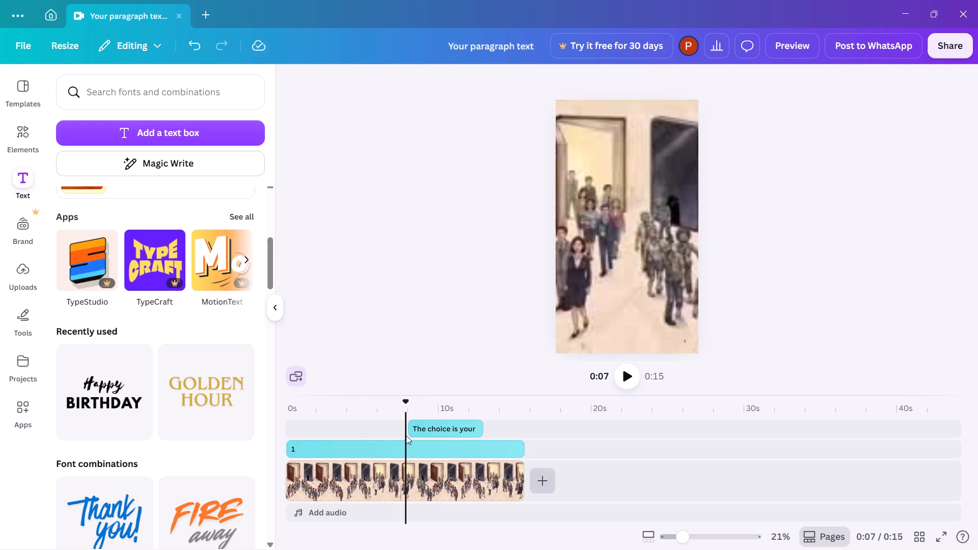
click(411, 471)
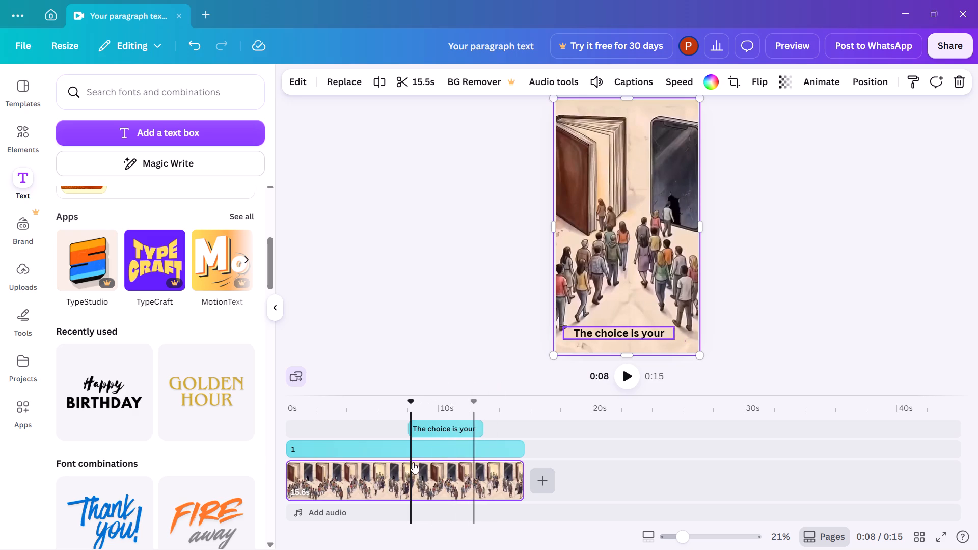
click(624, 372)
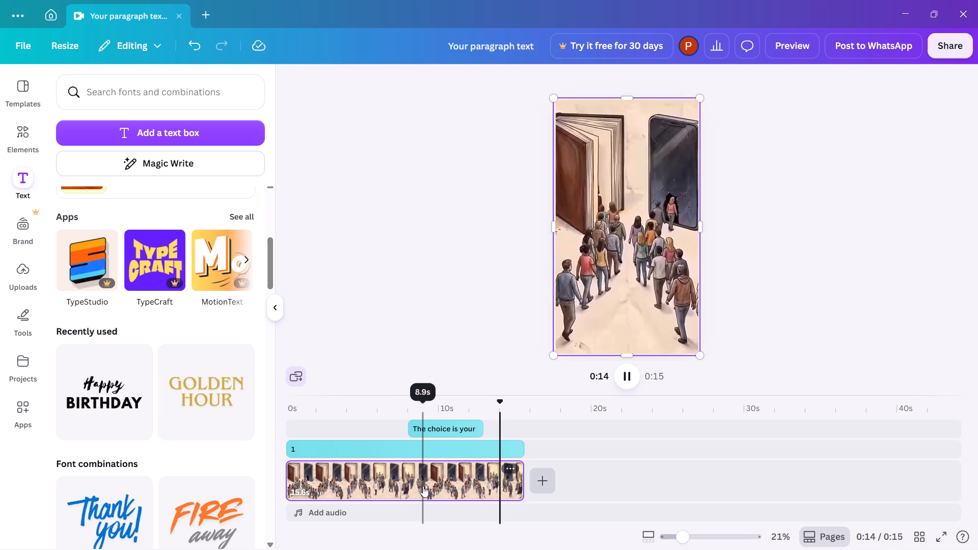
right_drag(425, 483, 310, 493)
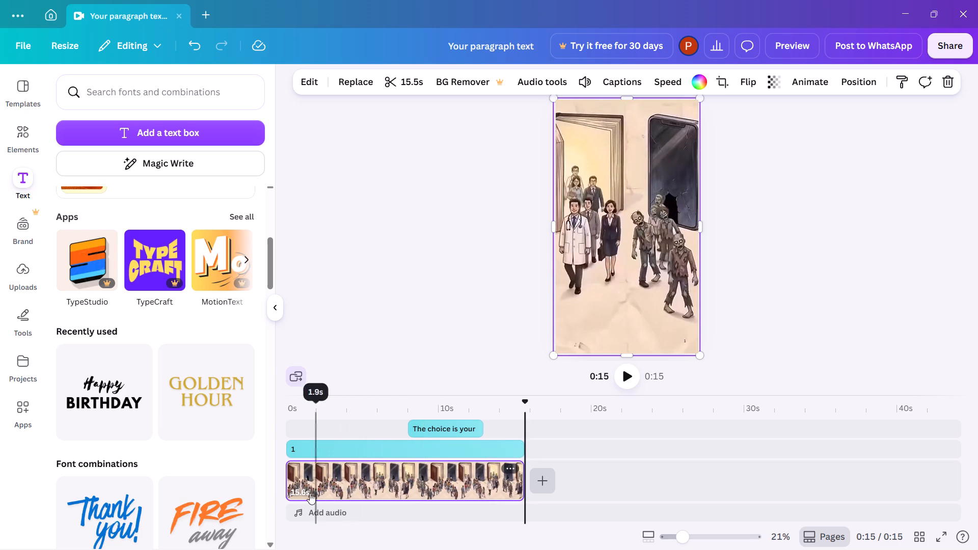
right_drag(310, 493, 274, 487)
drag(289, 458, 415, 481)
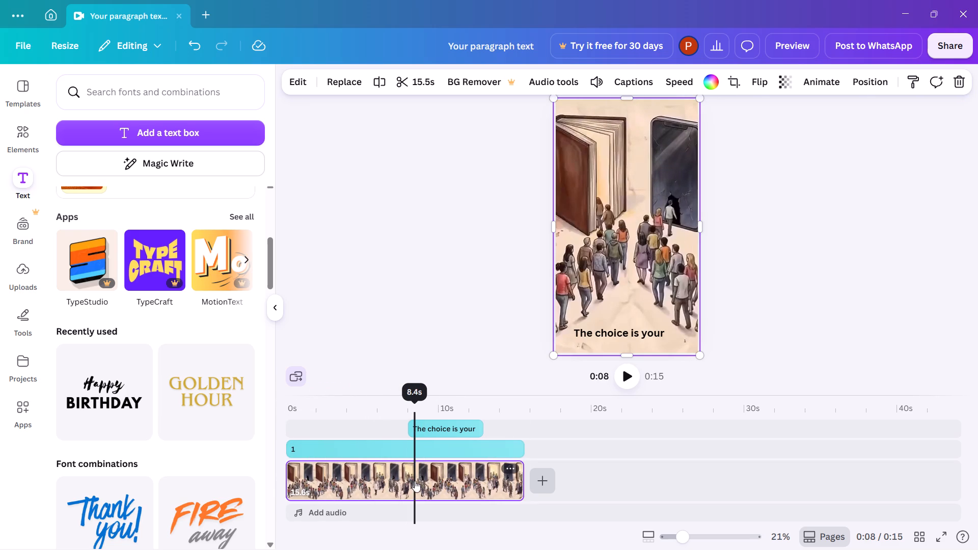
Shorten the timing of the text element labelled "1" on the timeline to about 9.2 s.
click(424, 478)
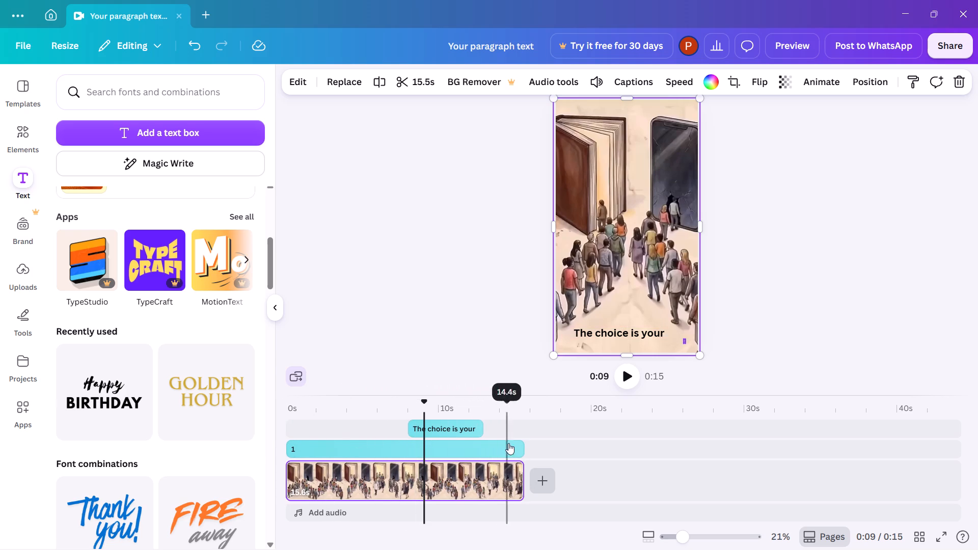
drag(521, 447, 411, 449)
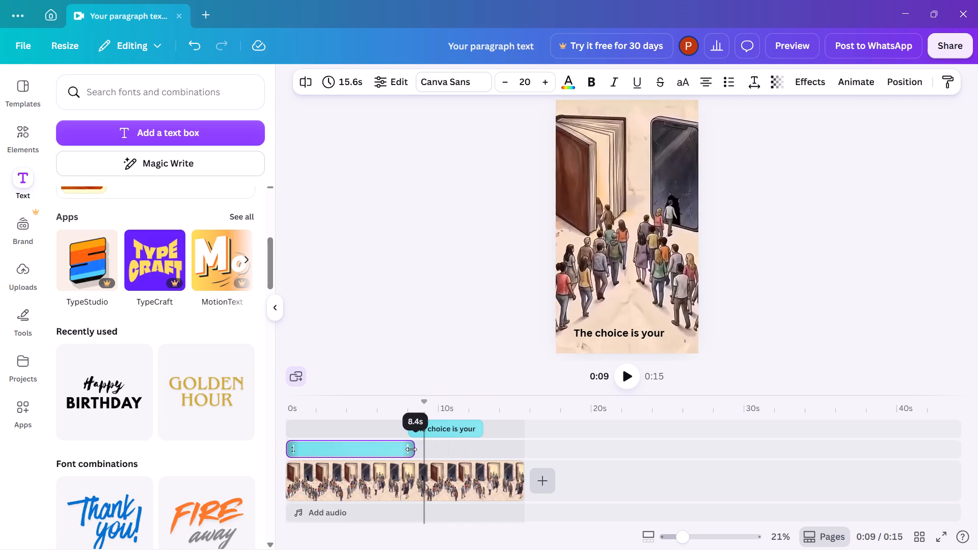
drag(411, 449, 422, 453)
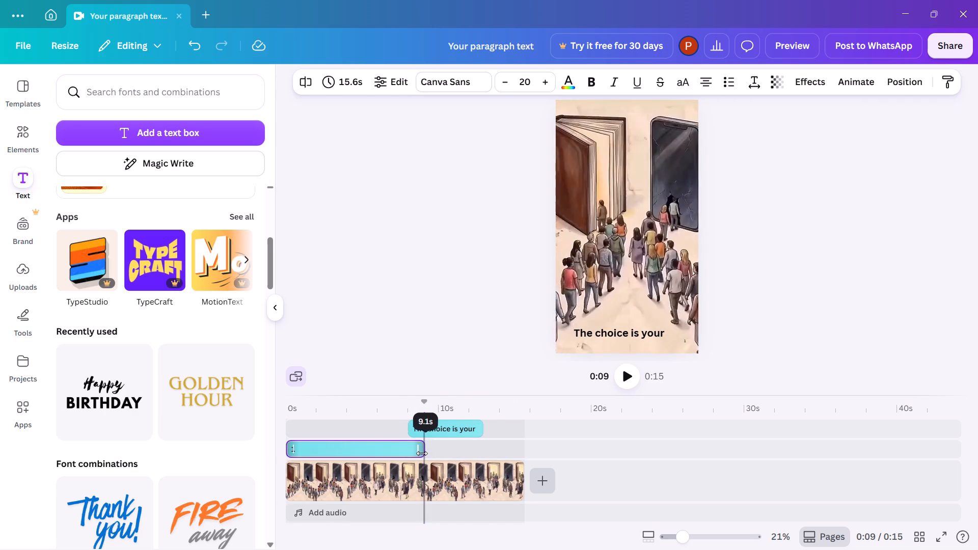
drag(422, 453, 422, 453)
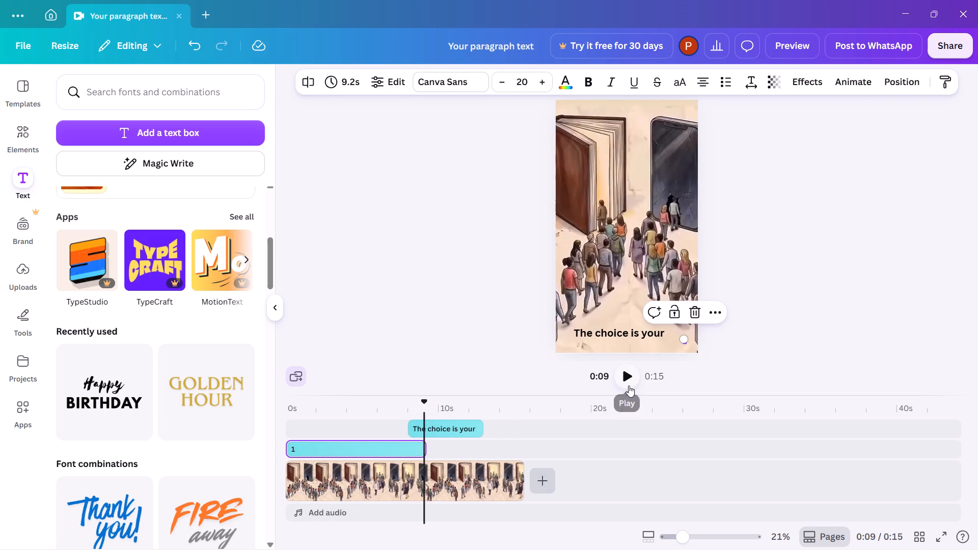
Play back and scrub through the clip to examine when the subheading shows against the scene changes.
click(628, 375)
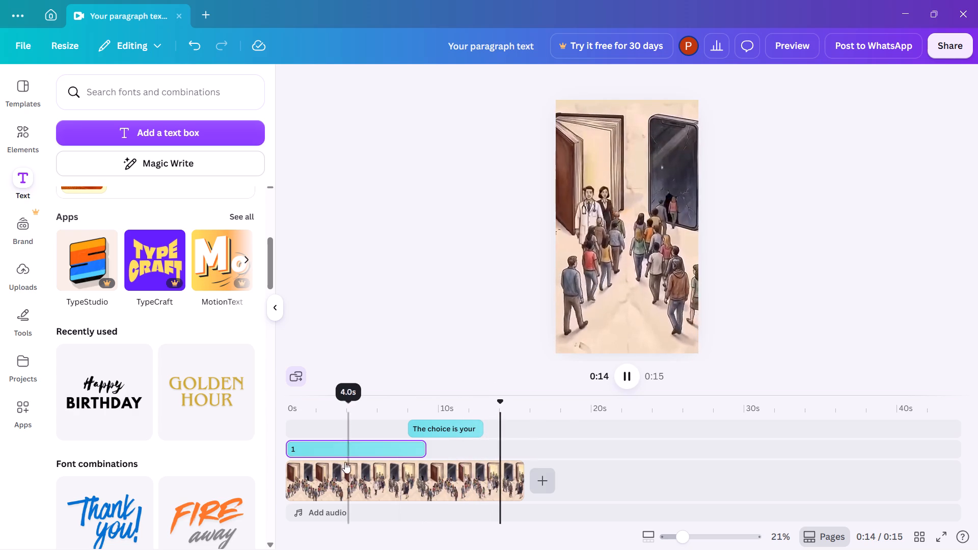
click(290, 491)
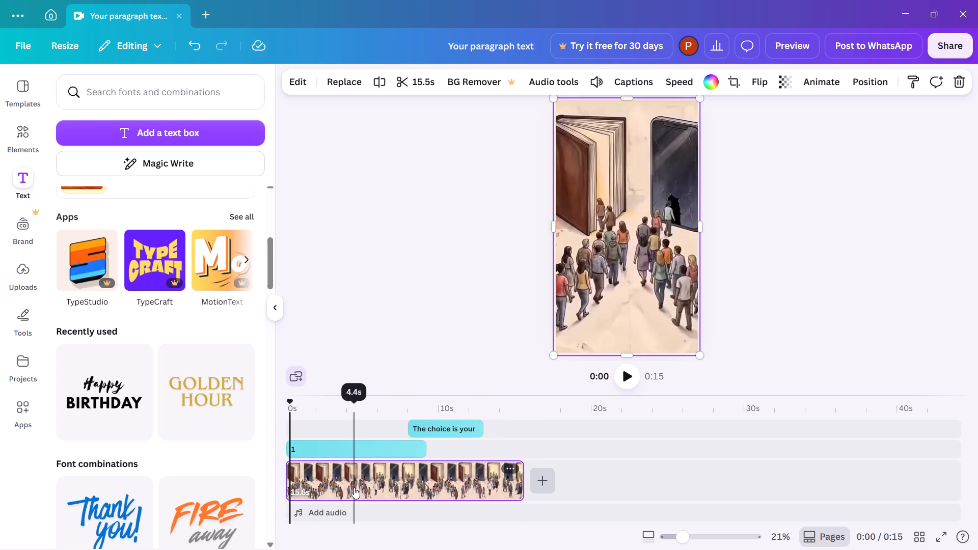
click(354, 487)
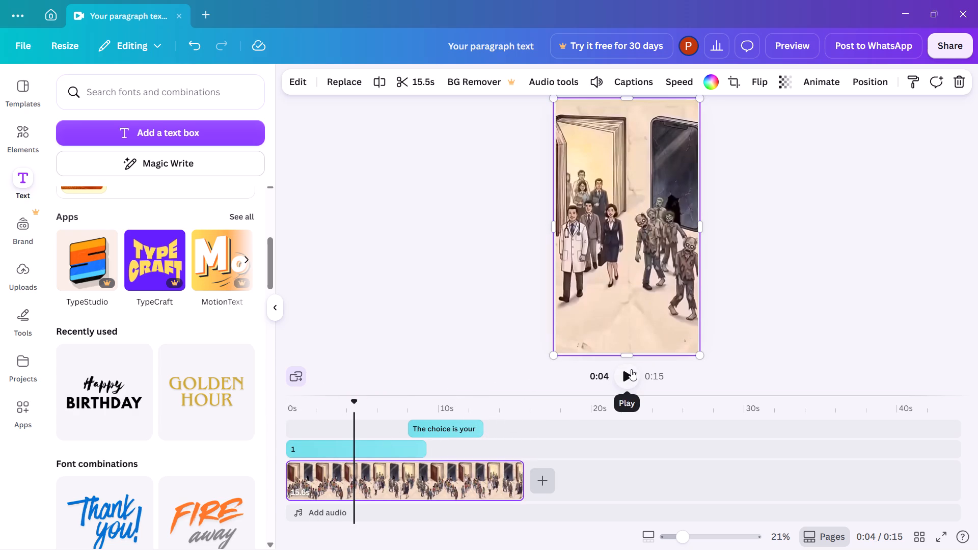
click(631, 369)
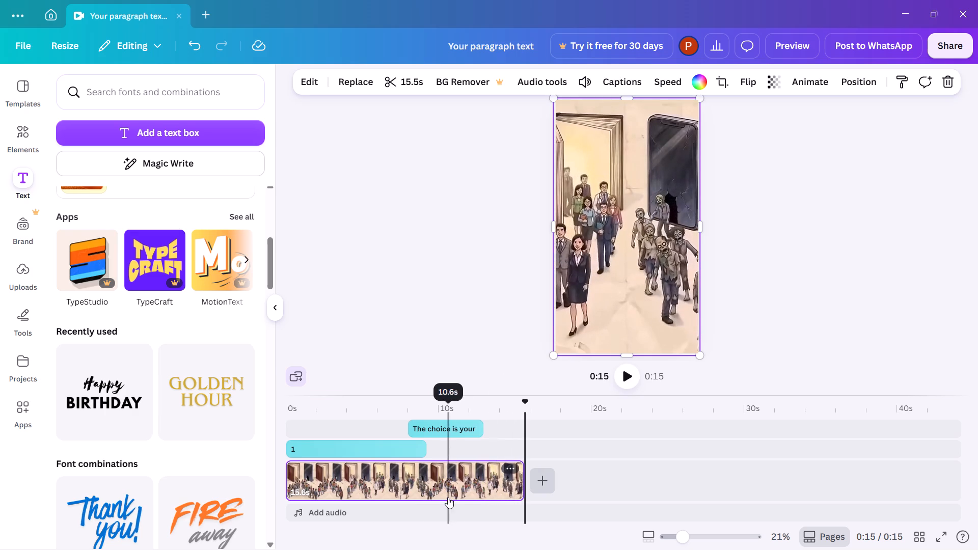
click(432, 493)
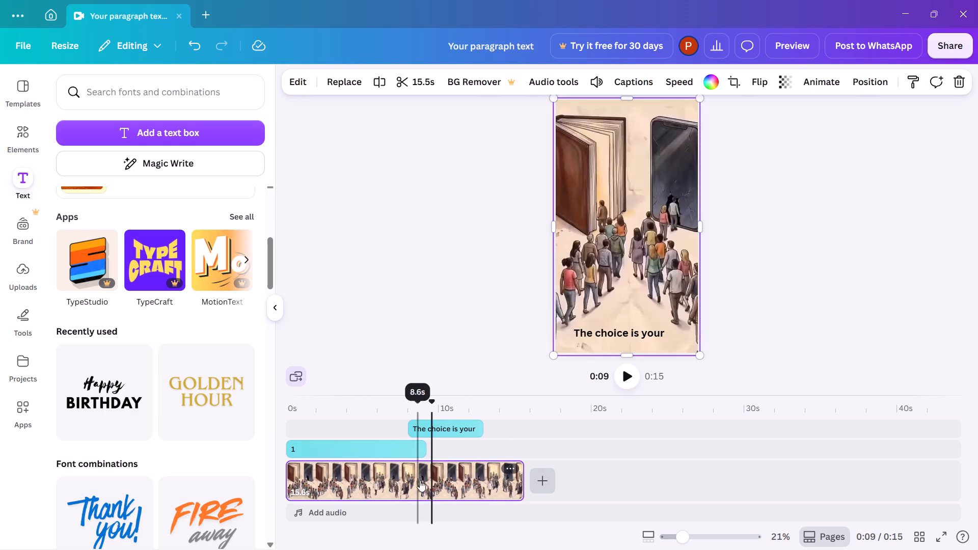
Move the "The choice is your" subheading's timing back to the start of the video timeline.
drag(456, 425, 409, 425)
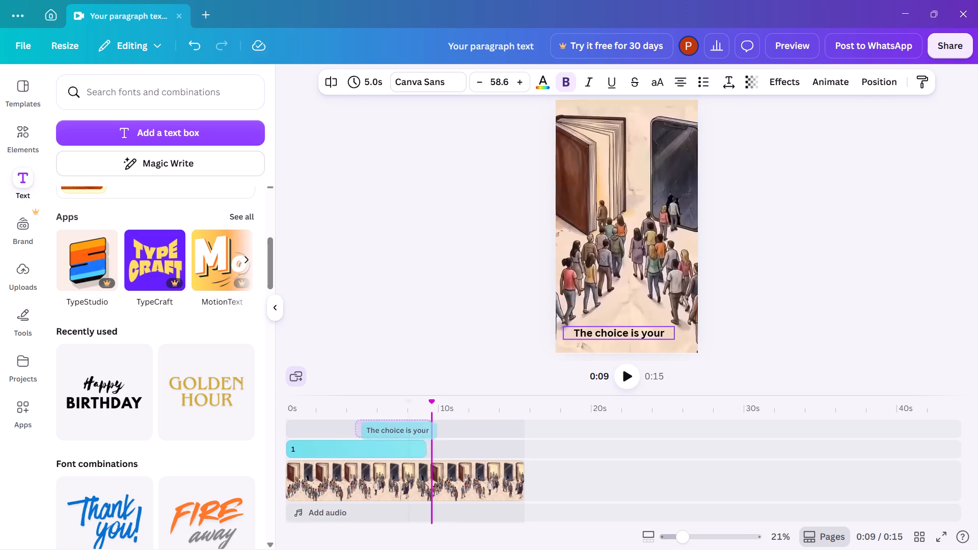
drag(409, 425, 336, 427)
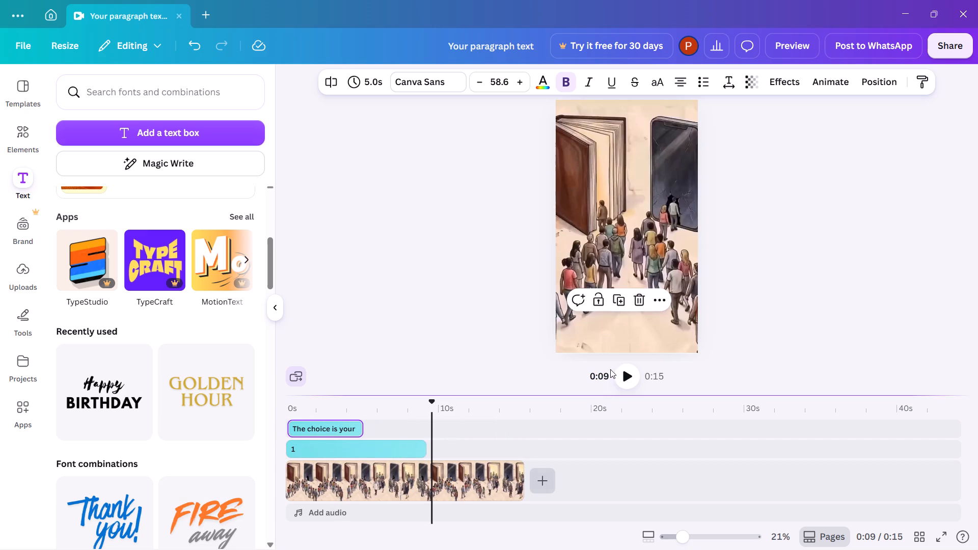
Extend the "The choice is your" subheading's duration to 9.1 s, just past the scene change.
click(632, 372)
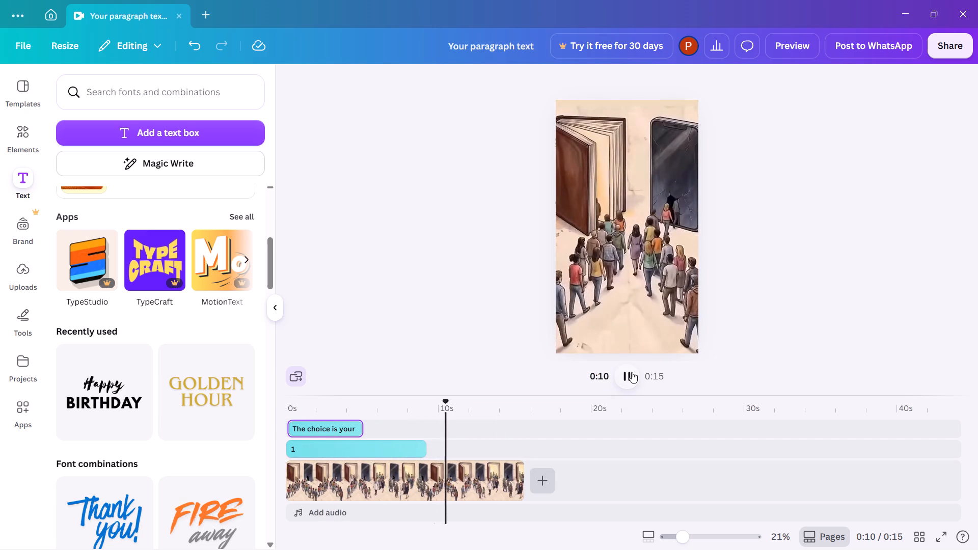
click(291, 470)
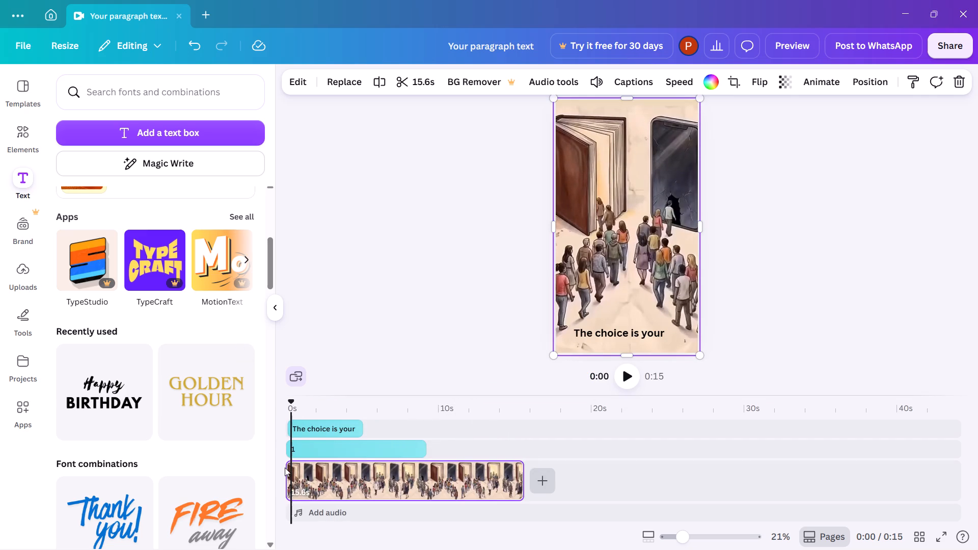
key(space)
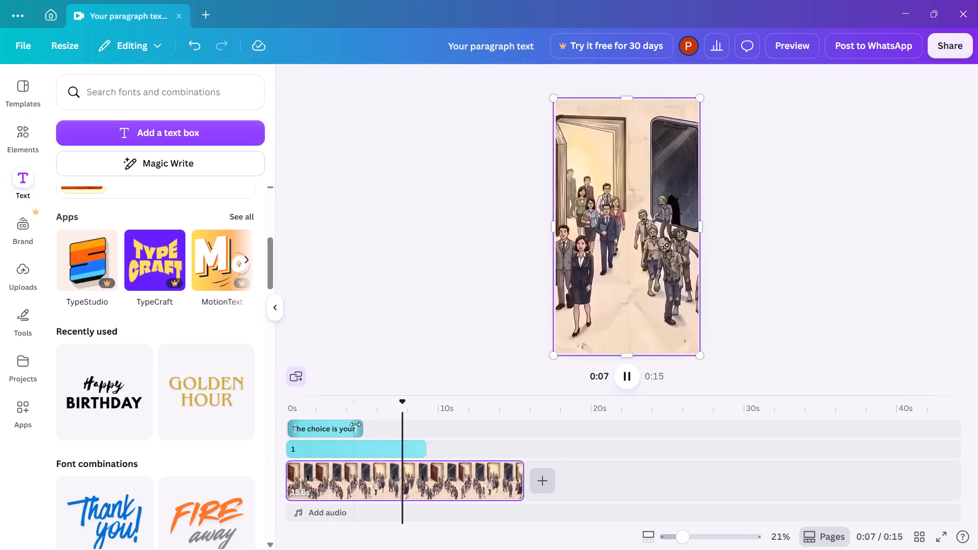
drag(356, 424, 403, 423)
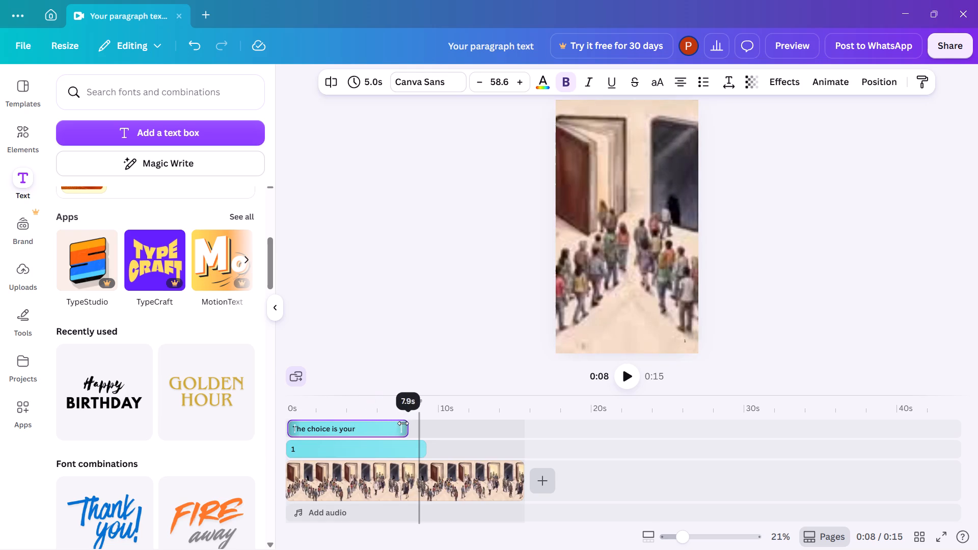
drag(403, 423, 420, 426)
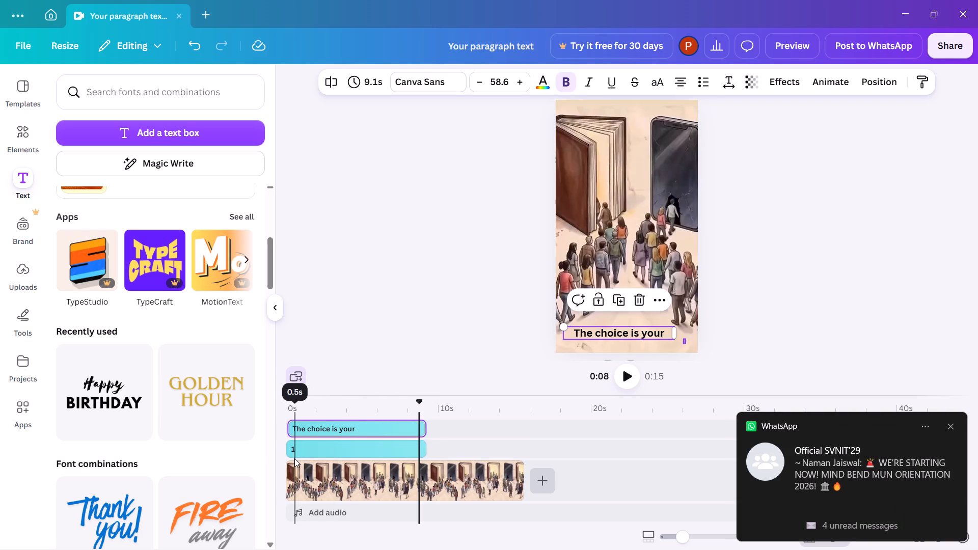
Play back the video from the start to examine the subheading's timing against the scene change around 8 s.
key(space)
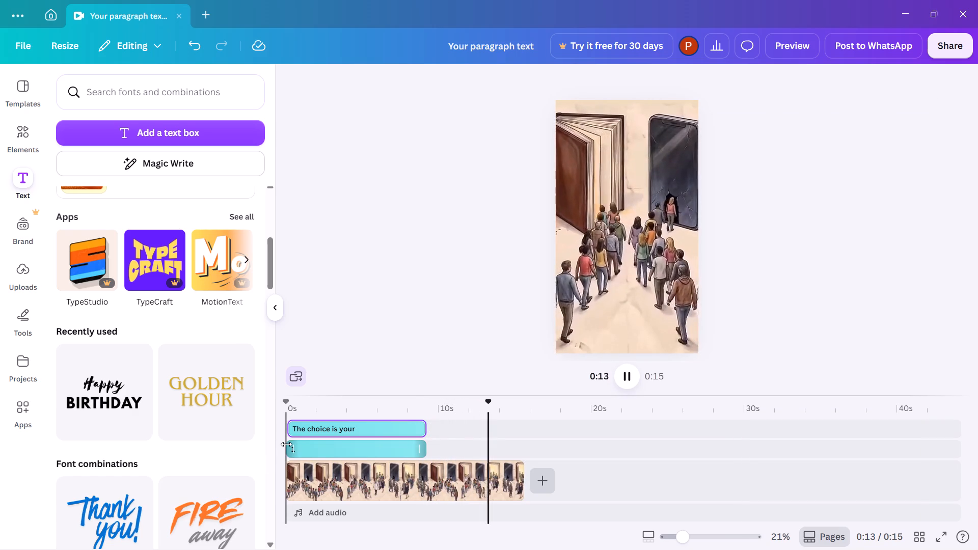
click(286, 444)
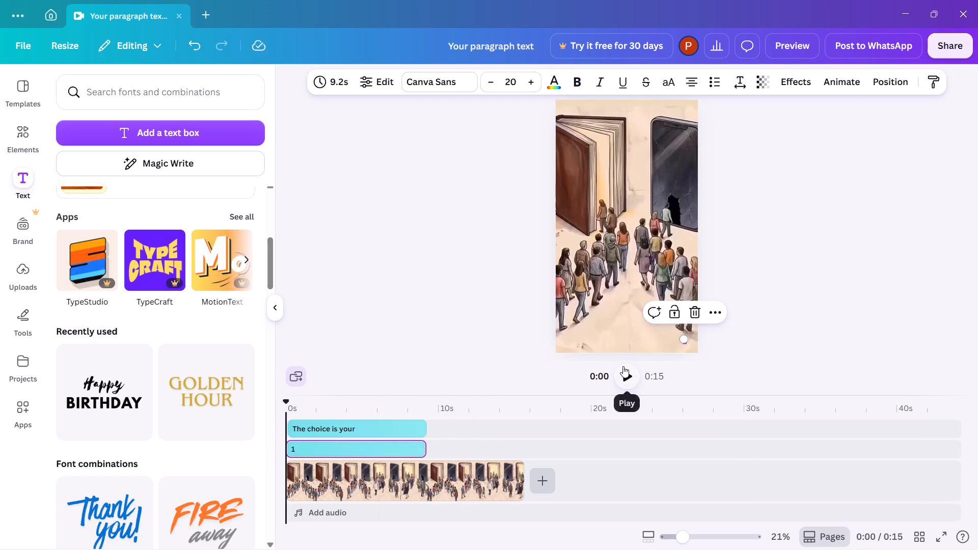
click(623, 367)
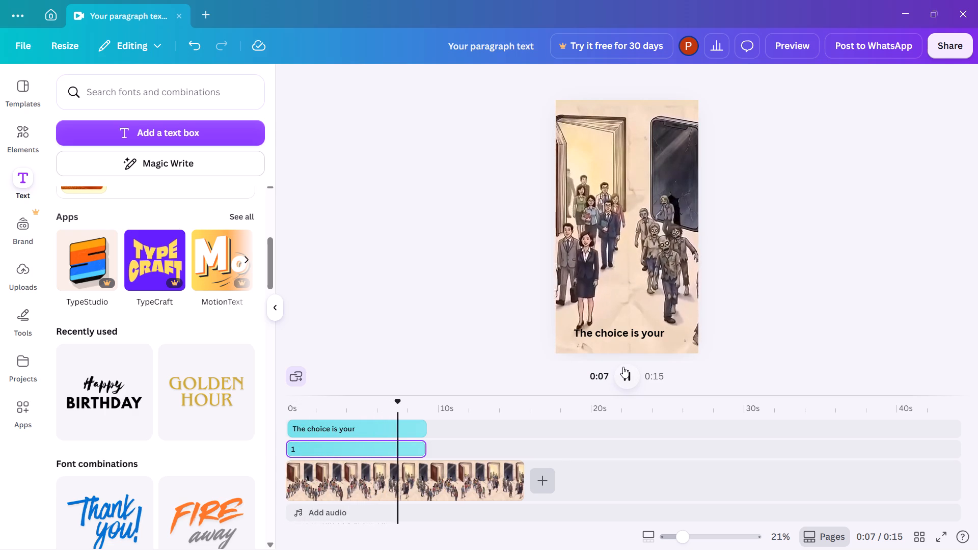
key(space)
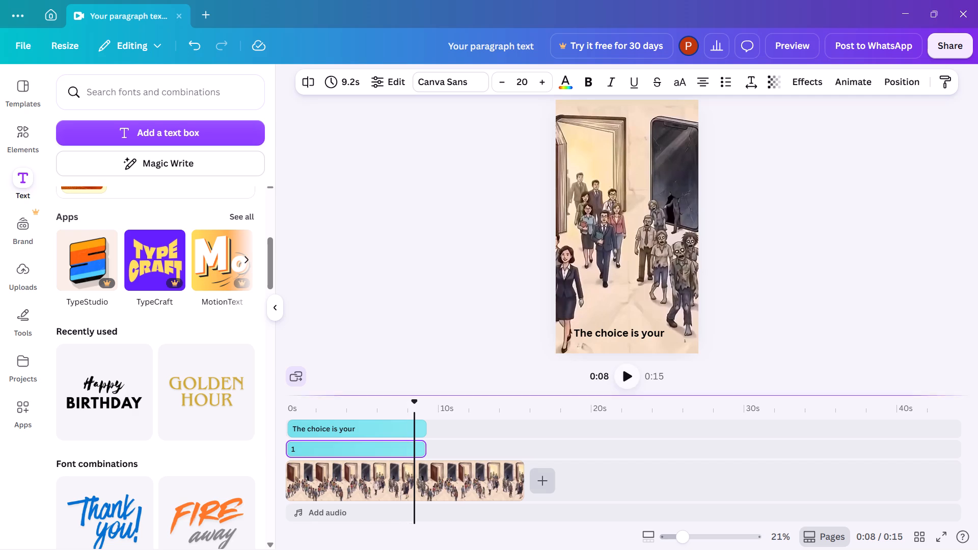
Trim the end of the video clip to about 9.2 s to match the text elements and play it back.
drag(542, 481, 509, 483)
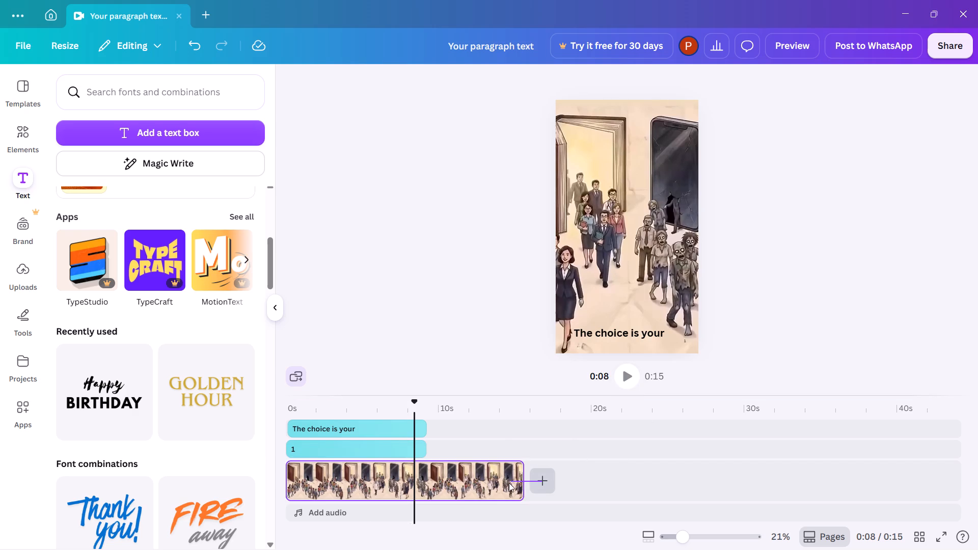
drag(509, 483, 507, 483)
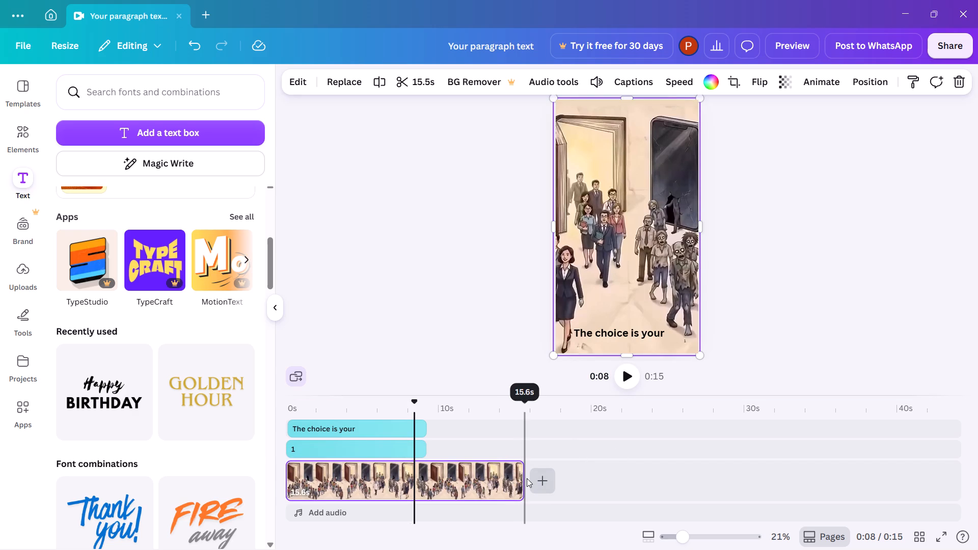
click(523, 475)
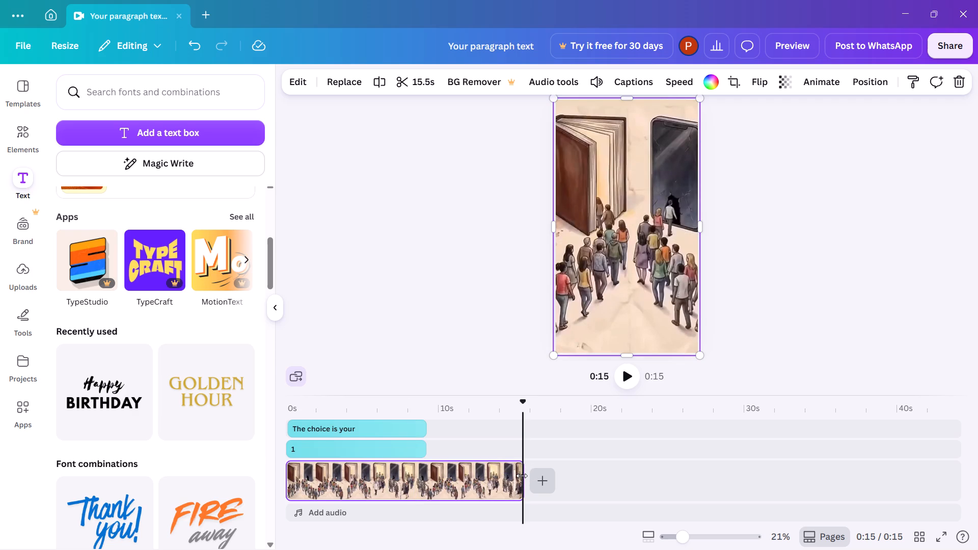
drag(522, 476, 440, 491)
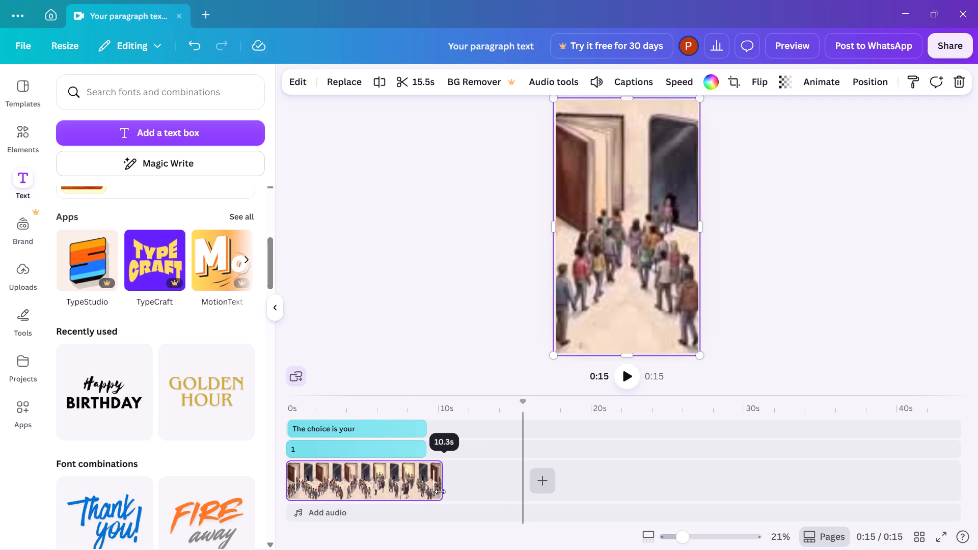
drag(440, 491, 419, 494)
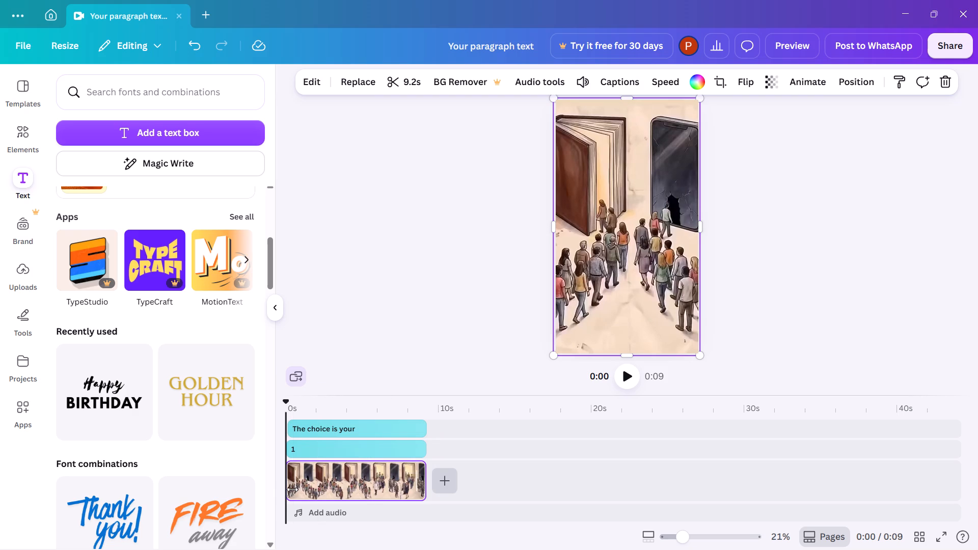
key(space)
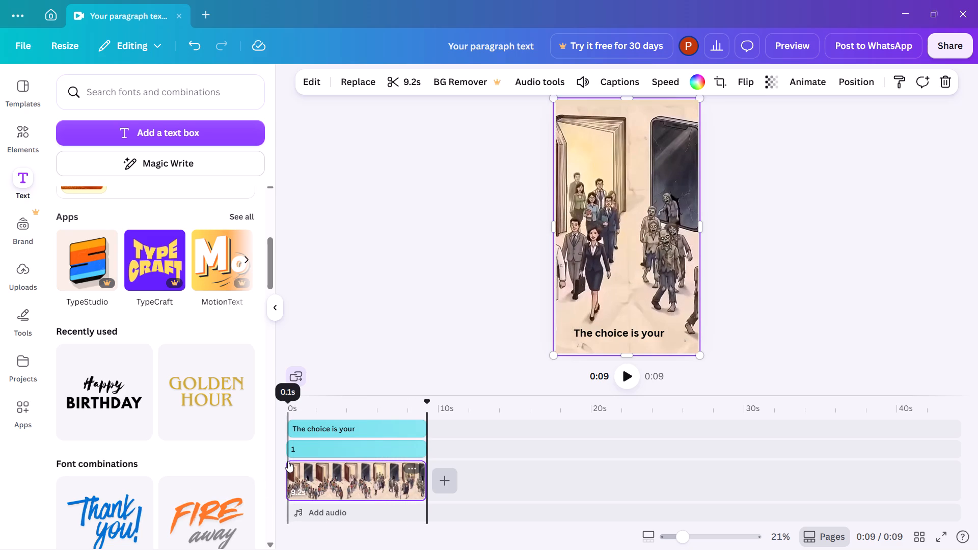
key(space)
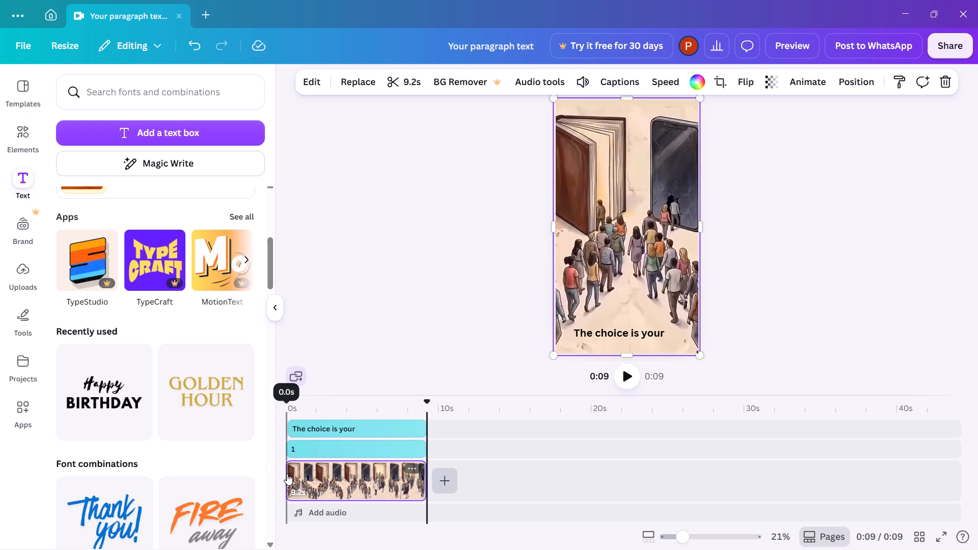
key(space)
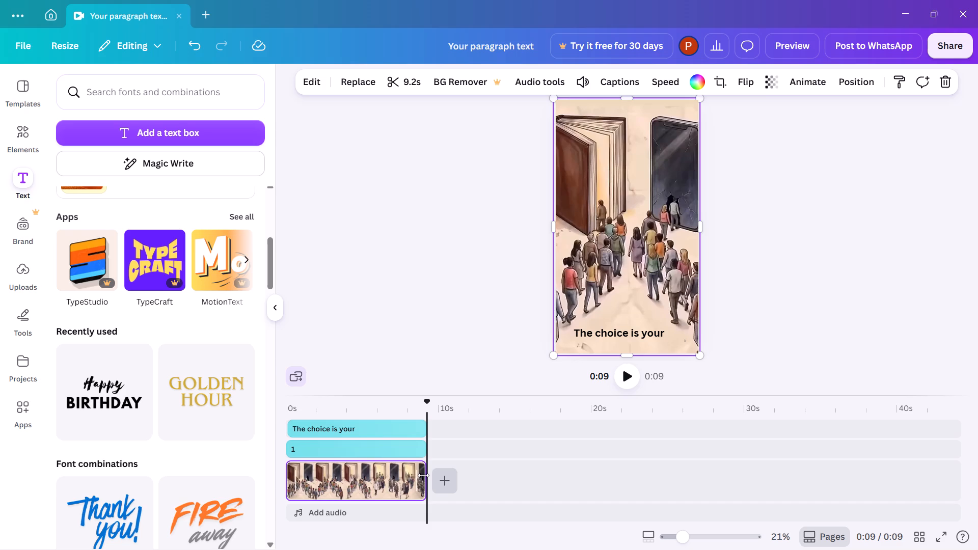
Trim the end of the video clip further to about 8.2 s.
drag(425, 476, 414, 477)
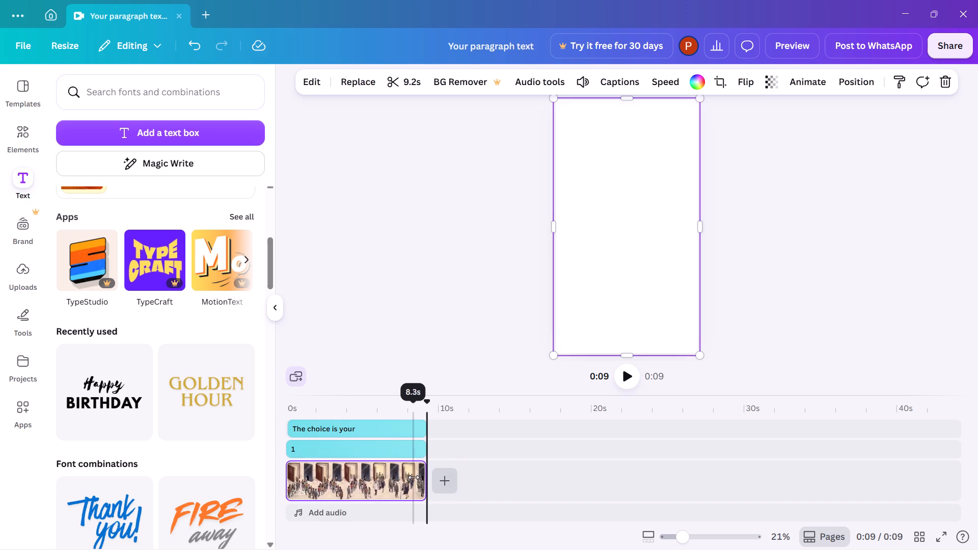
drag(423, 484, 411, 486)
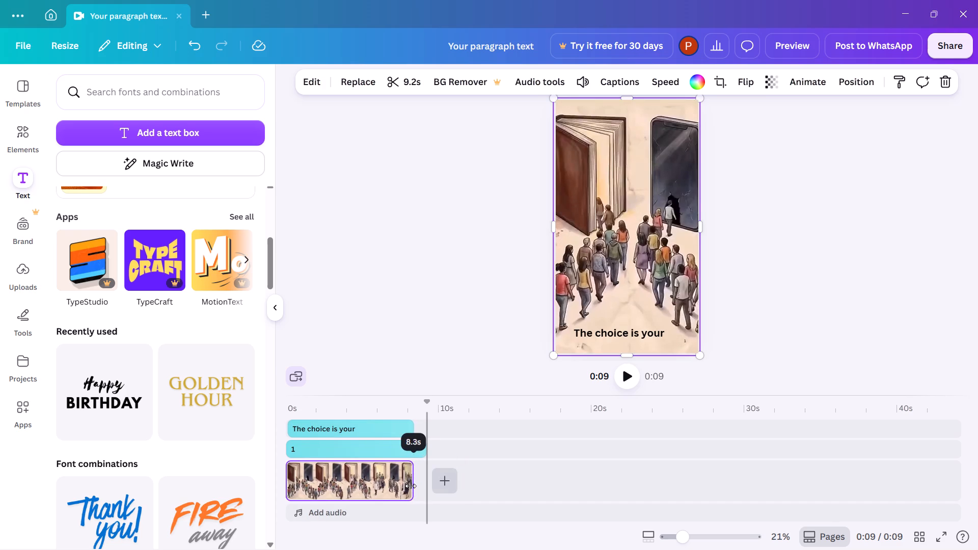
drag(411, 486, 406, 485)
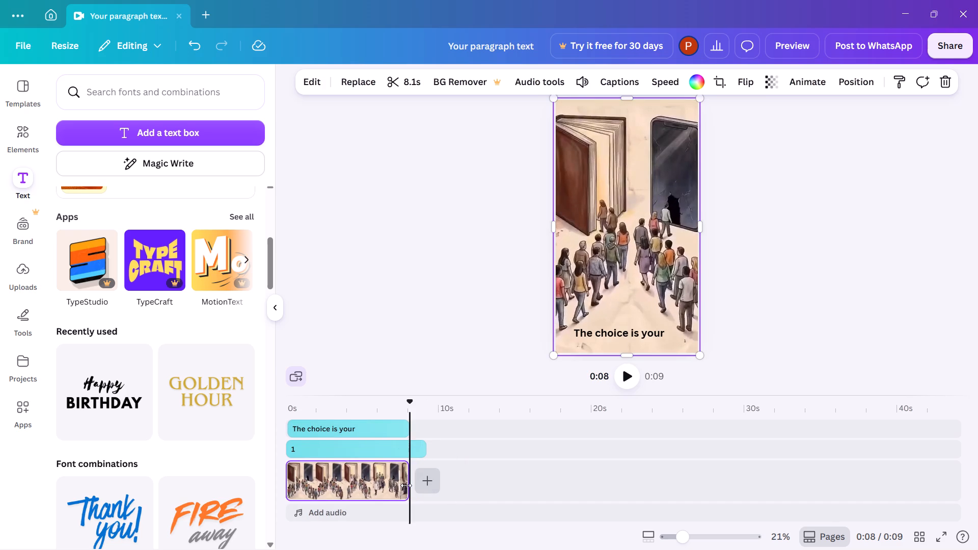
click(406, 485)
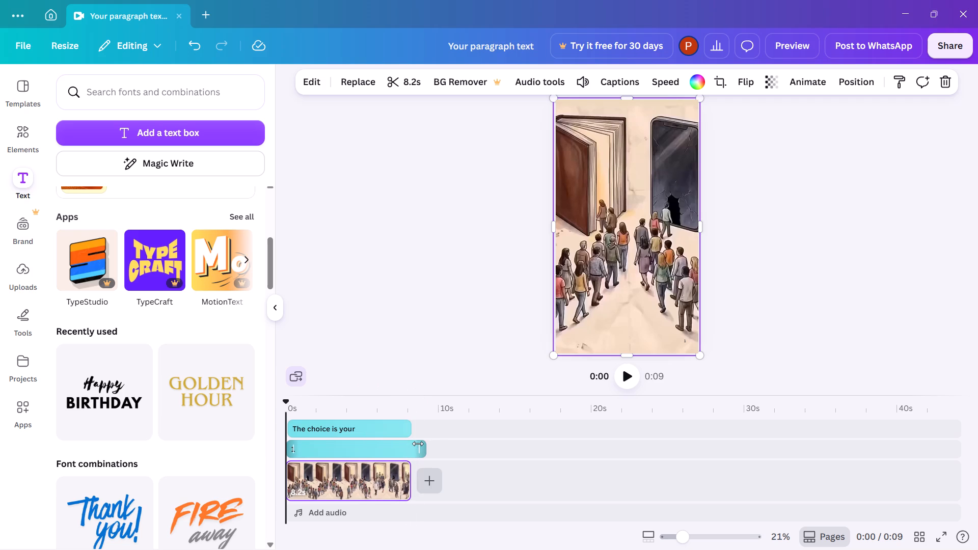
Shorten the timing of the text element labelled "1" on the timeline to about 8.0 s.
drag(421, 447, 405, 449)
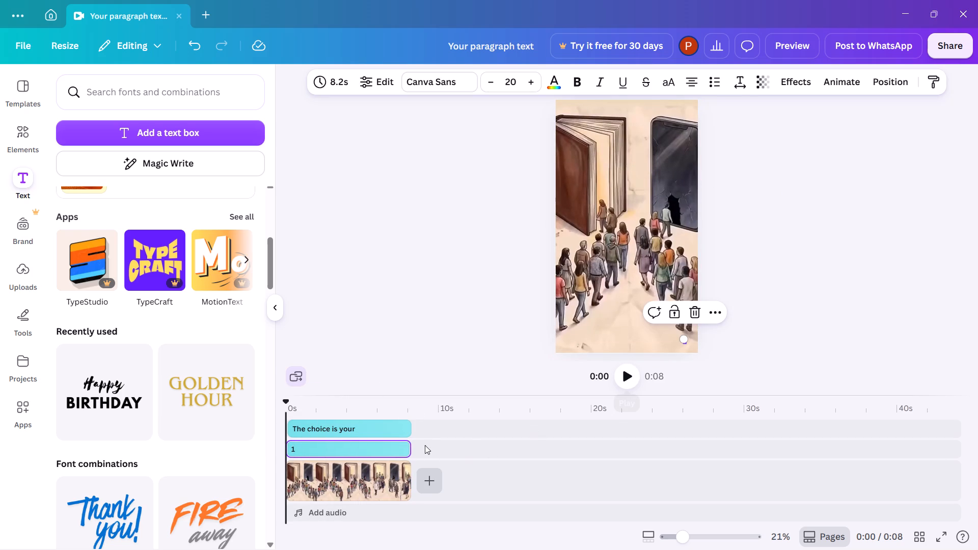
click(406, 452)
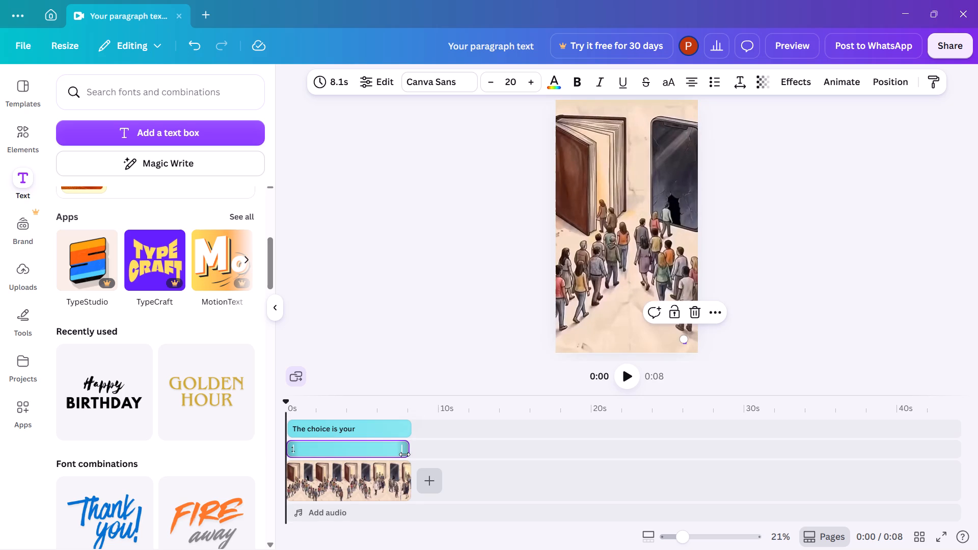
click(404, 454)
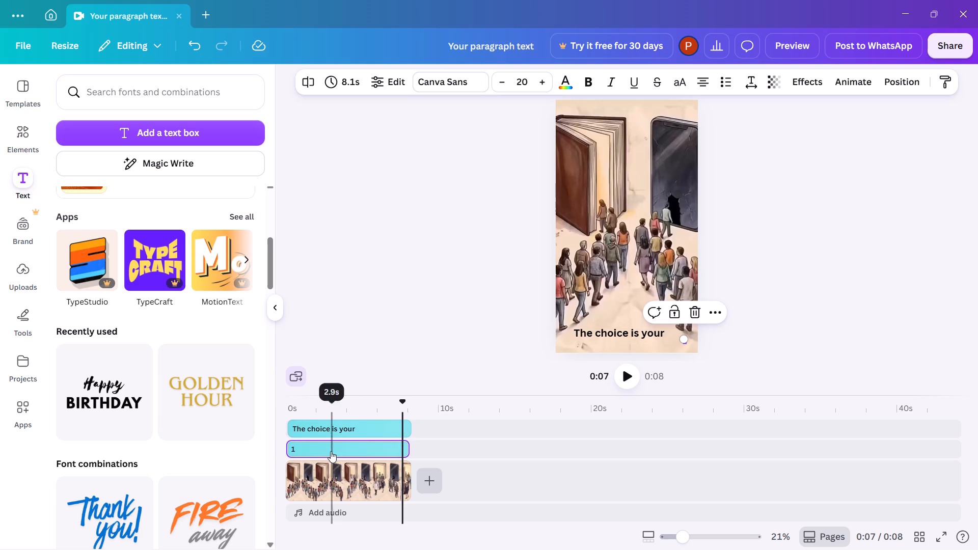
click(407, 448)
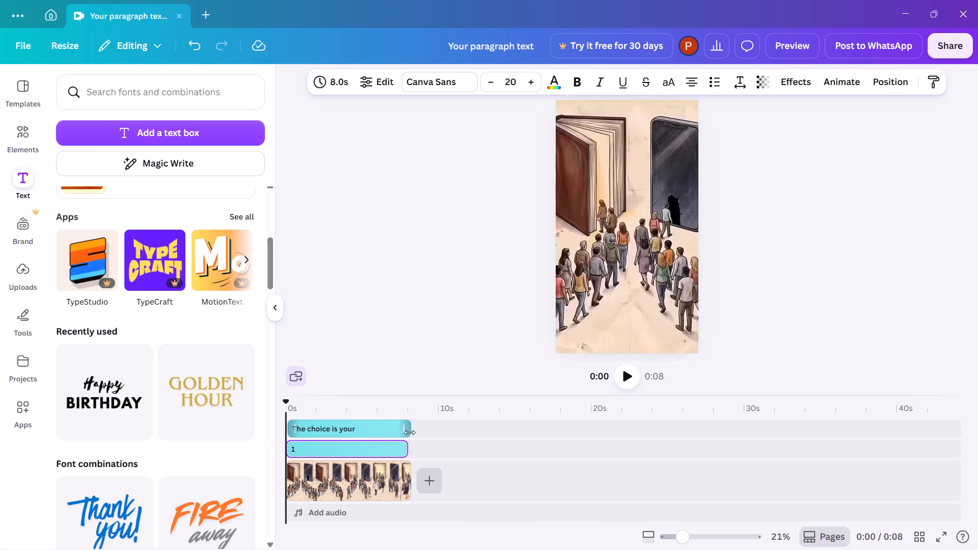
Shorten the timing of the "The choice is your" subheading to about 8.0 s.
click(410, 433)
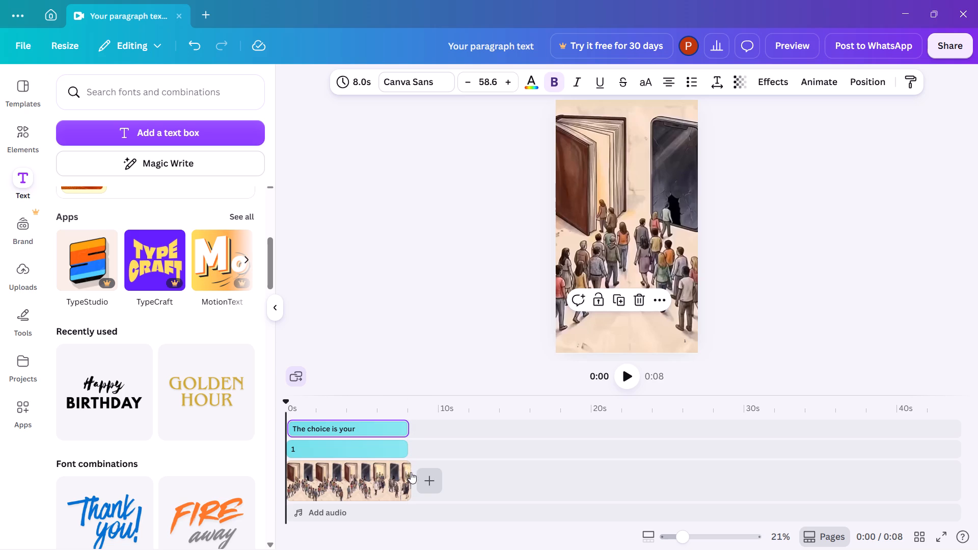
Trim the end of the video clip to 8.0 s, level with the text elements, and play back the result.
drag(411, 487, 407, 487)
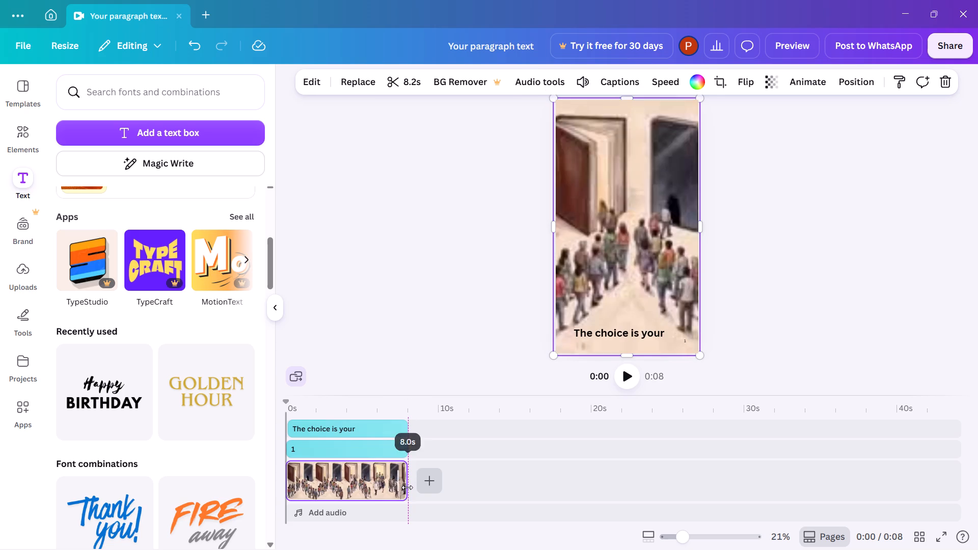
drag(407, 487, 405, 487)
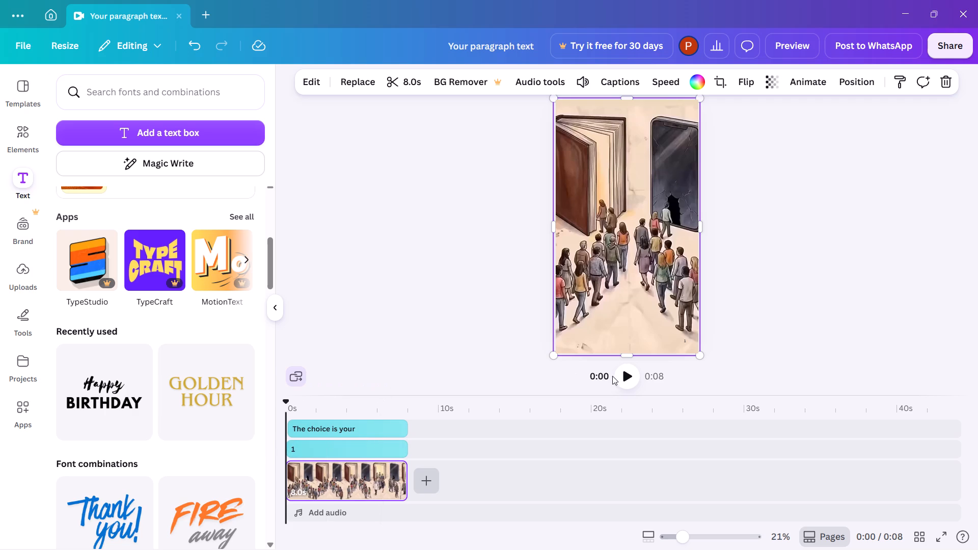
click(630, 372)
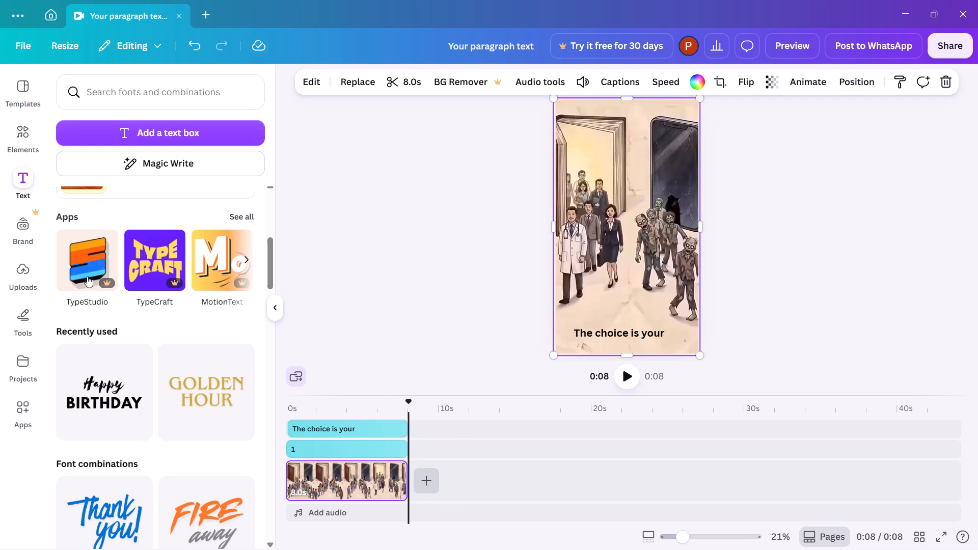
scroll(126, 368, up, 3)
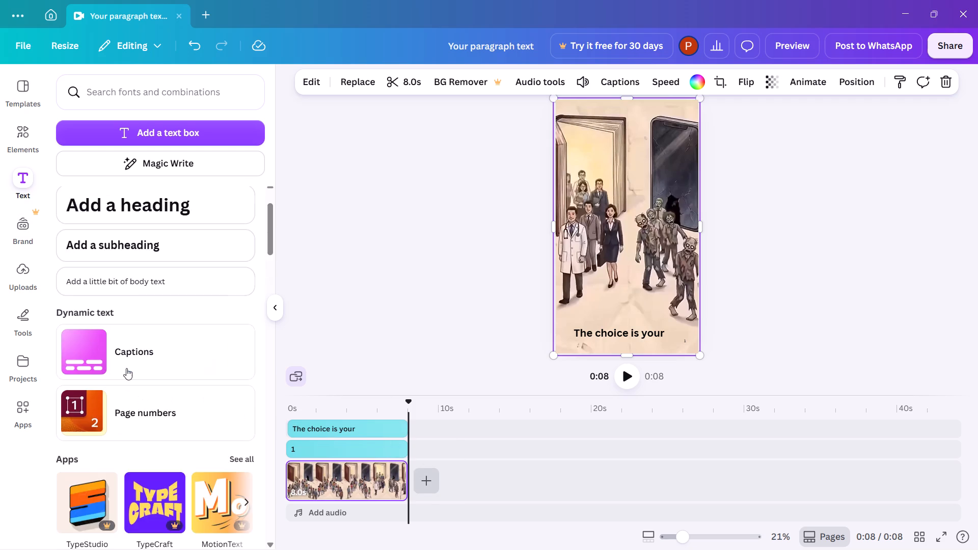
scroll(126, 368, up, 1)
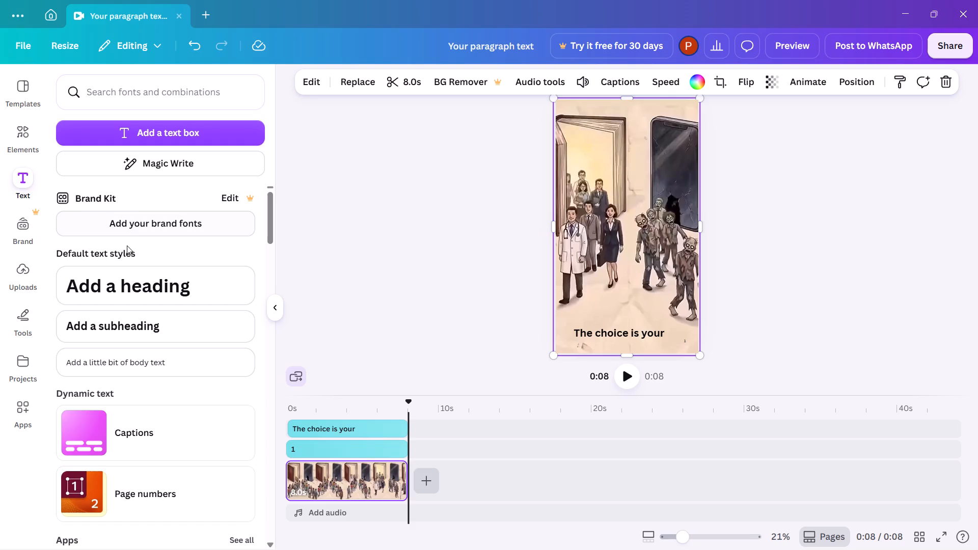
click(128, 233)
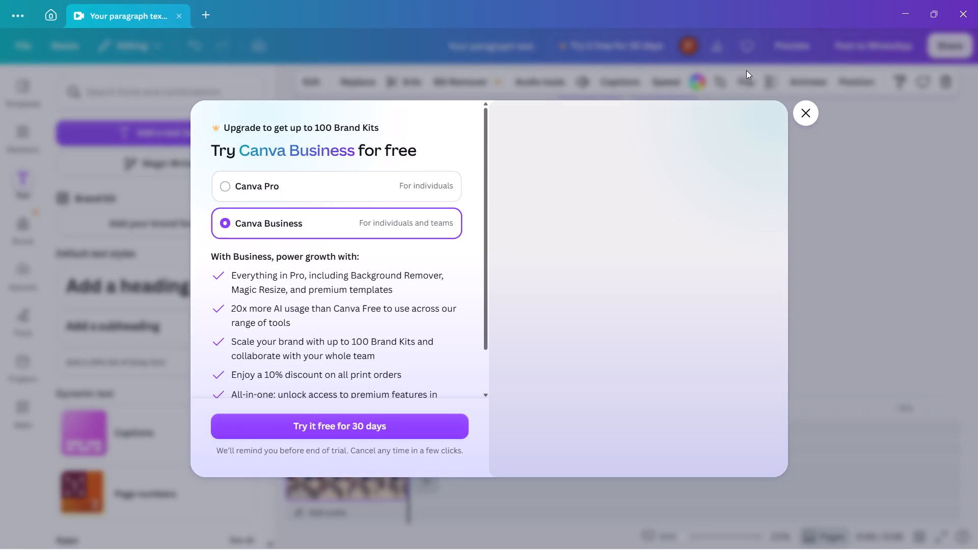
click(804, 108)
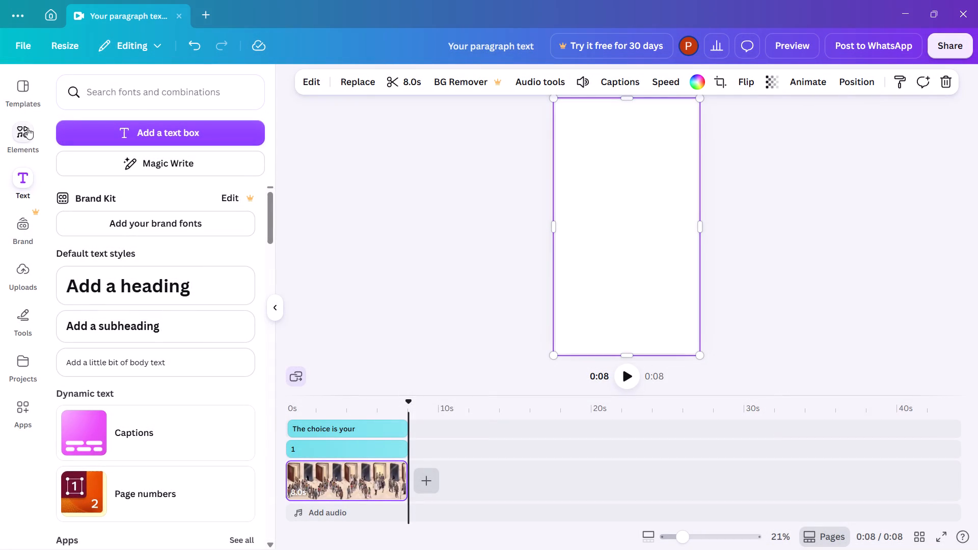
Search the photo elements for "book and mobile" and look over the first matching photos.
click(17, 149)
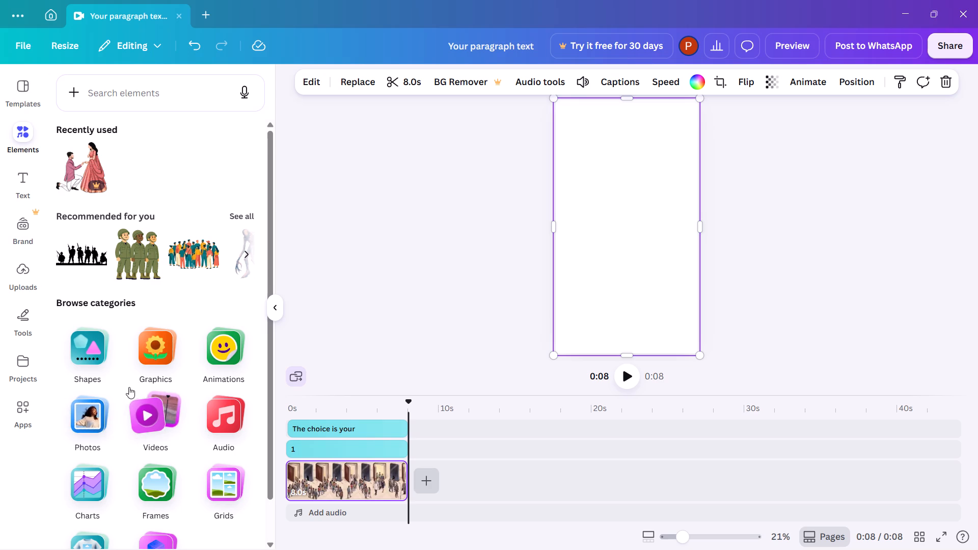
click(97, 417)
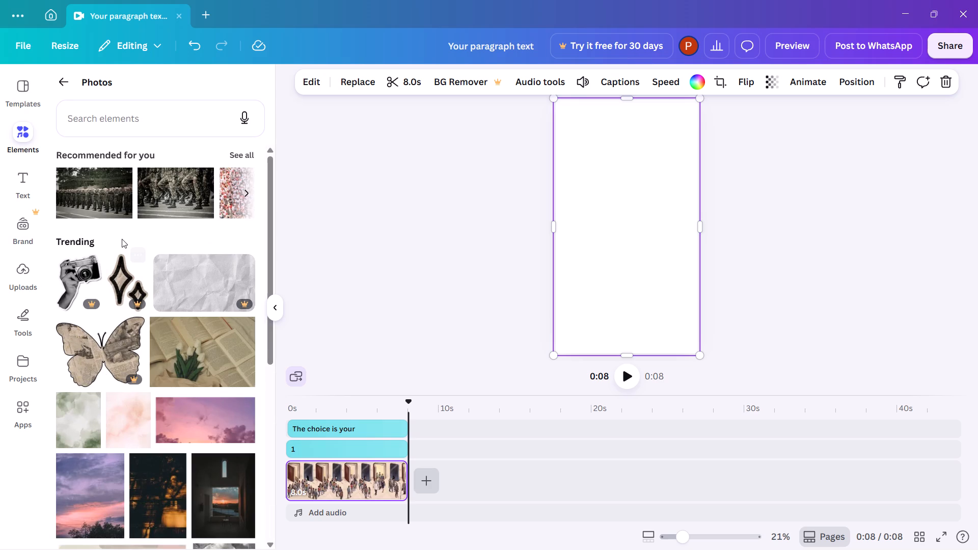
click(133, 120)
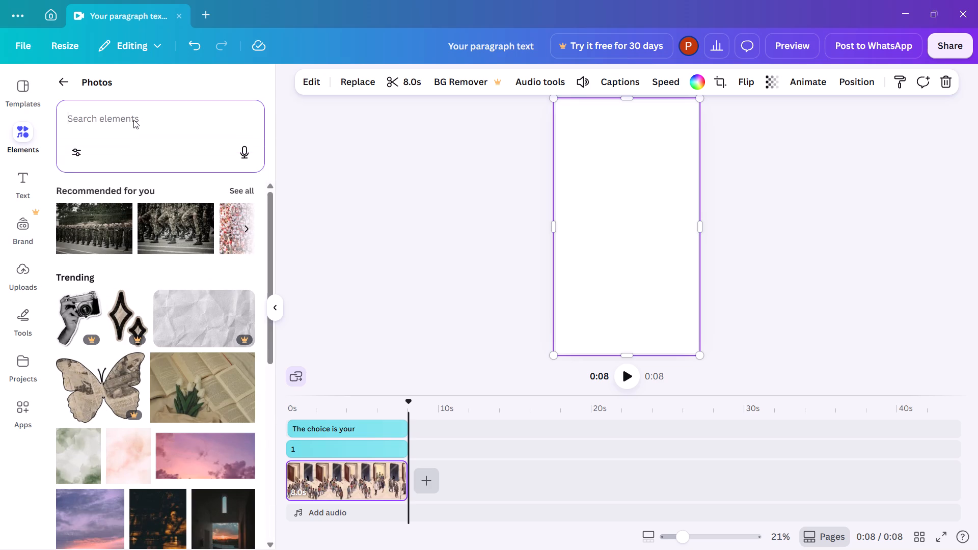
text(book)
key(space)
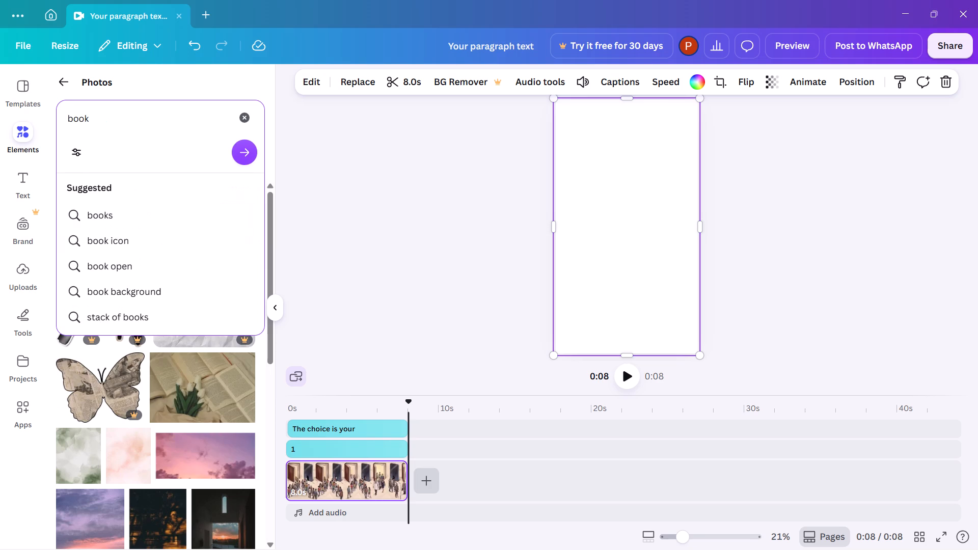
text(and)
key(space)
text(mi)
key(BackSpace)
text(on)
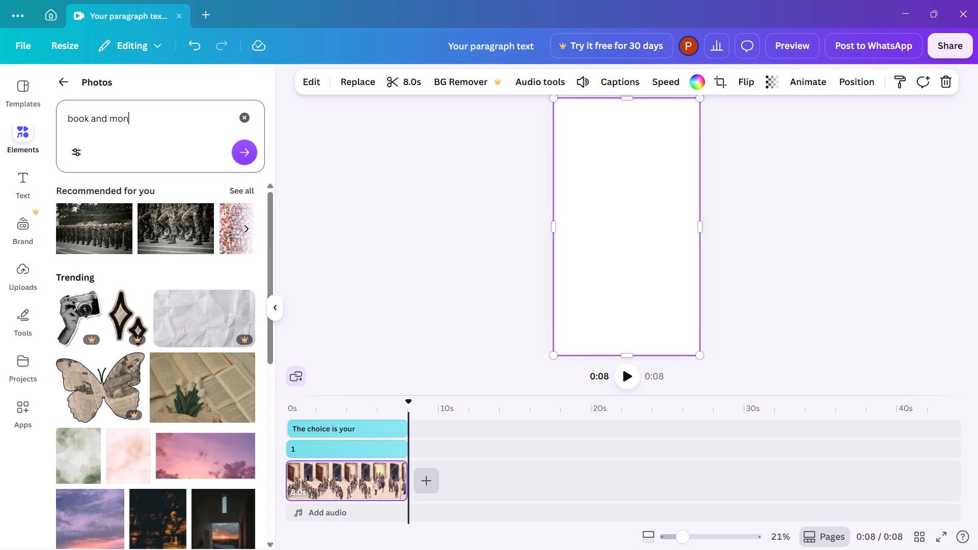
key(BackSpace)
key(n)
key(BackSpace)
key(b)
text(ile)
key(Return)
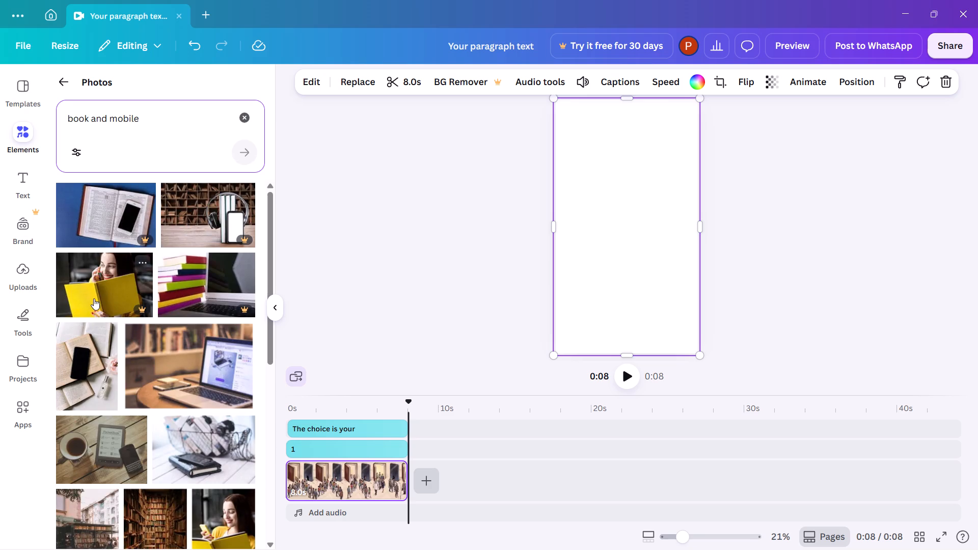
scroll(130, 329, down, 2)
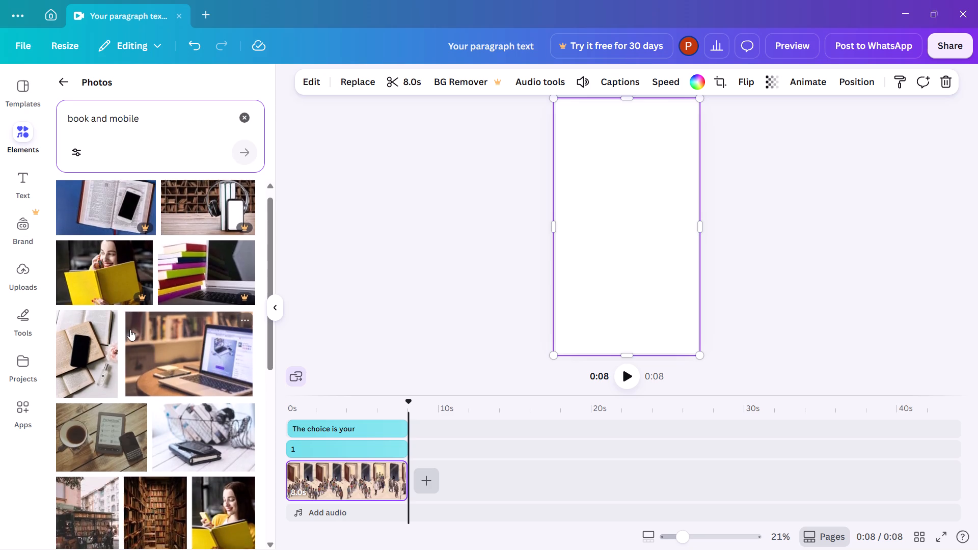
scroll(130, 329, down, 1)
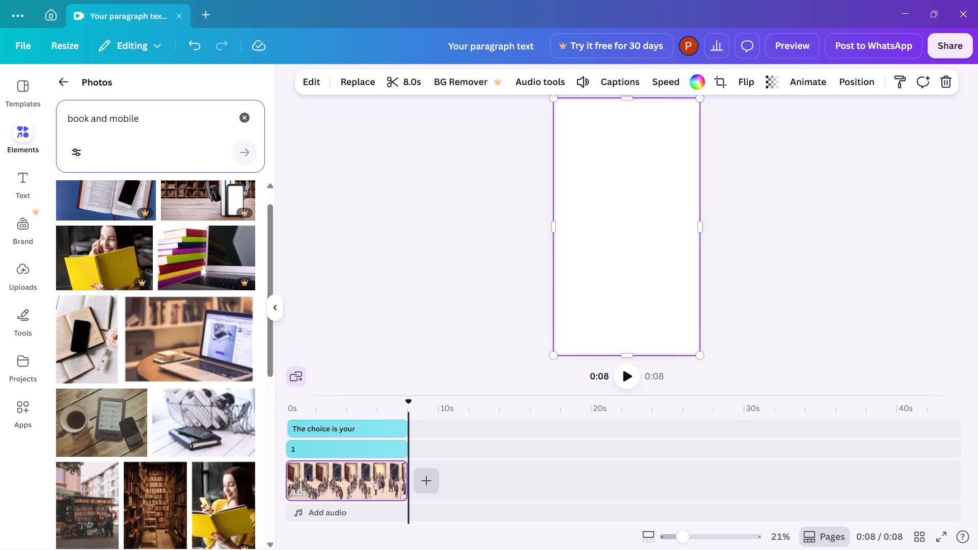
Extend the photo search to "book and mobile diffrence".
click(156, 123)
key(space)
text(diff)
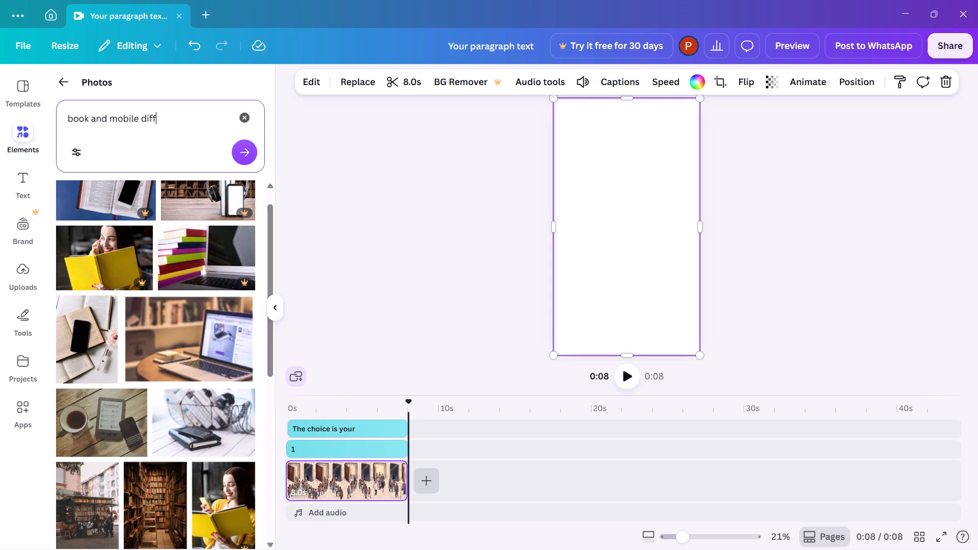
text(rence)
key(Return)
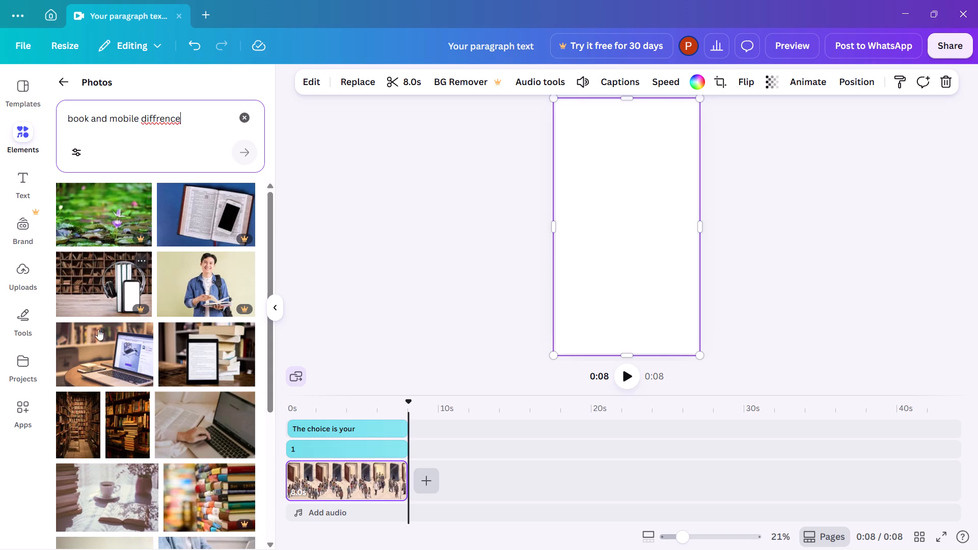
Browse the photo results for a picture that shows a book together with a mobile.
scroll(110, 356, down, 3)
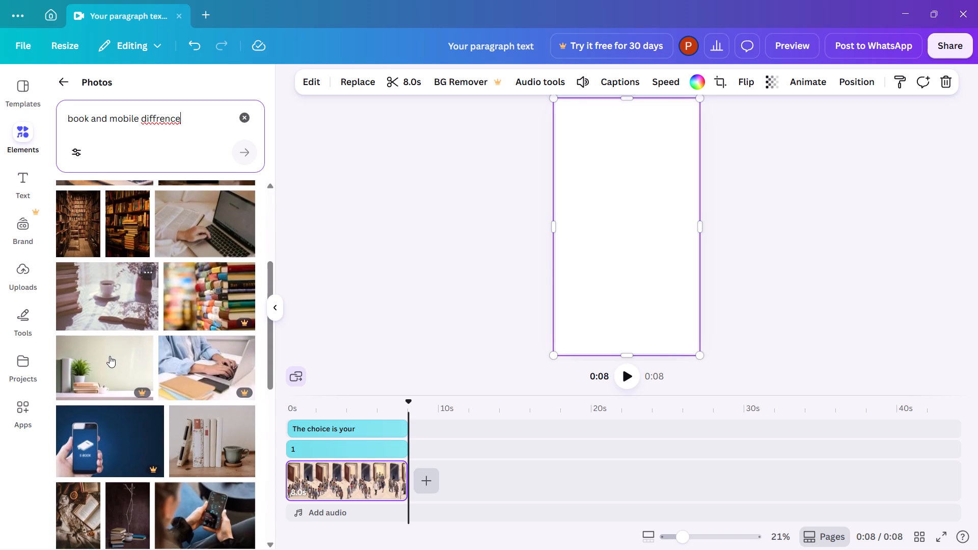
scroll(110, 356, down, 2)
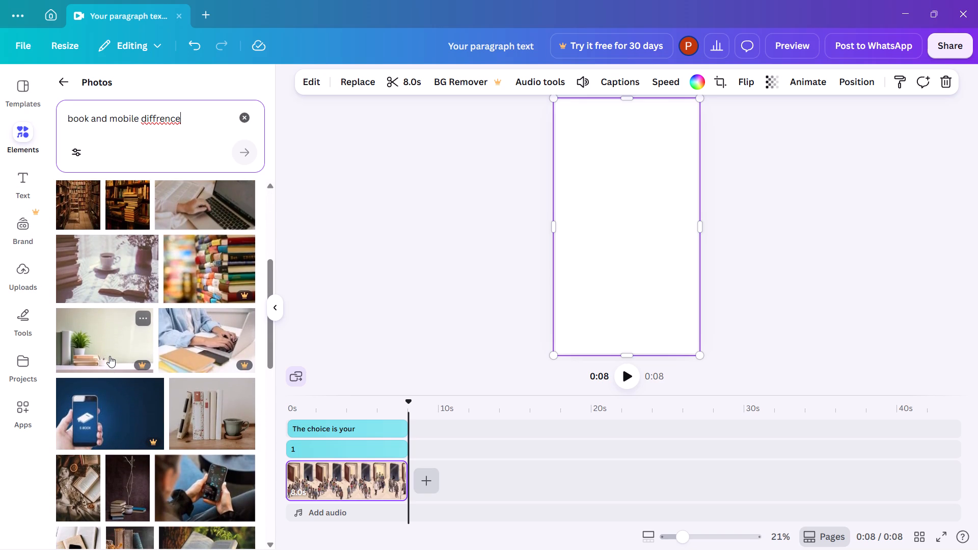
scroll(110, 356, down, 1)
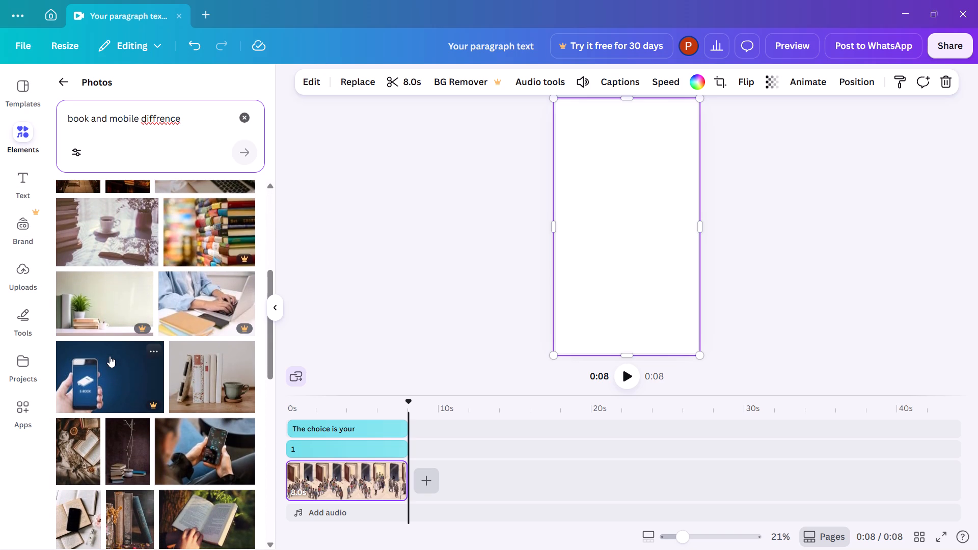
scroll(148, 454, down, 3)
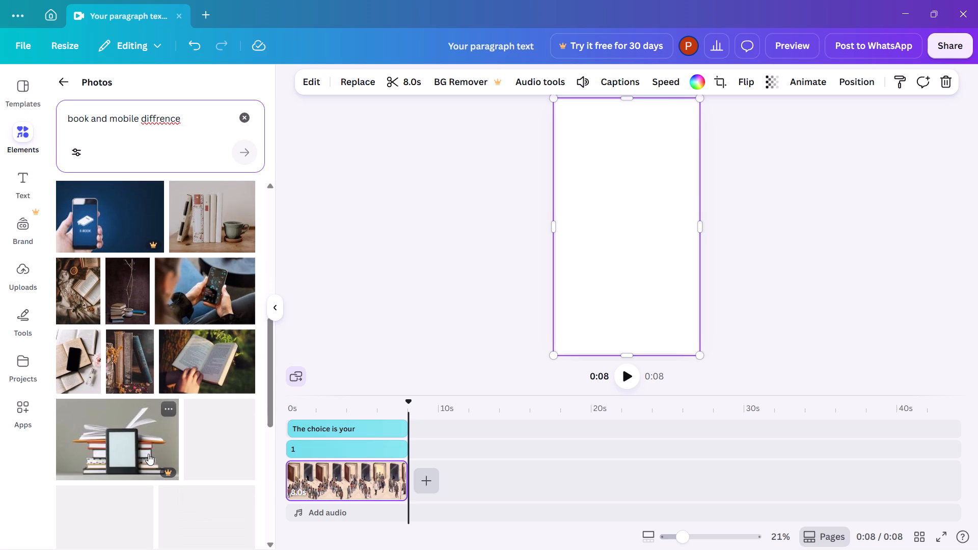
scroll(148, 454, down, 1)
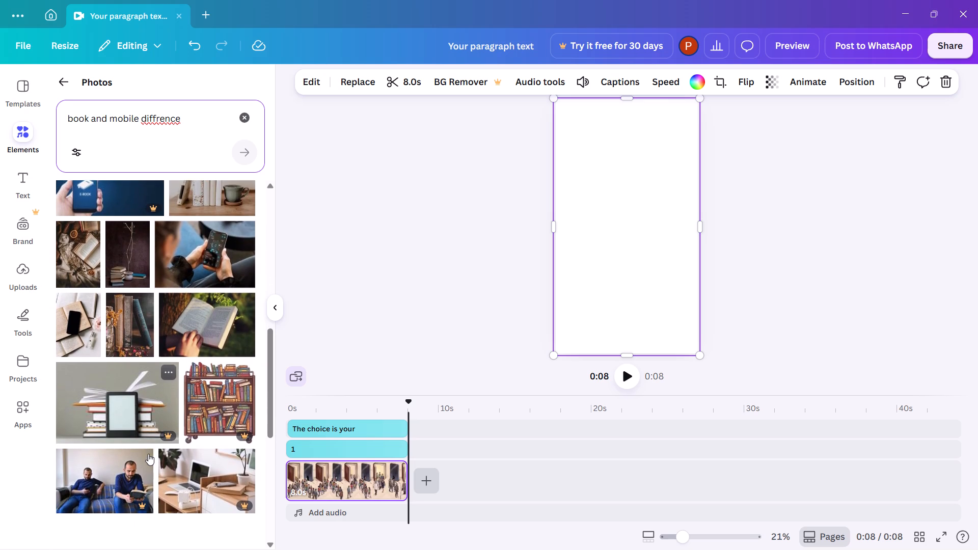
scroll(148, 454, down, 2)
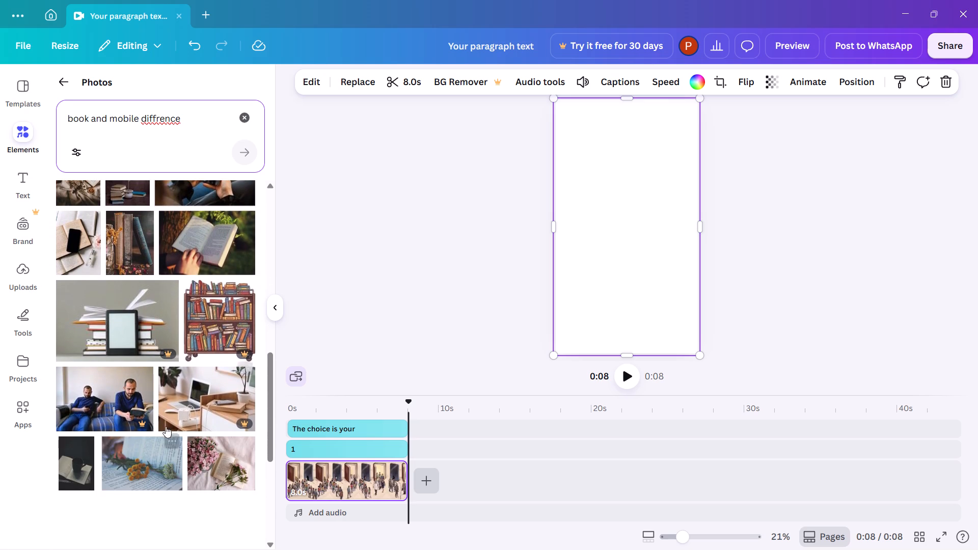
scroll(151, 478, down, 5)
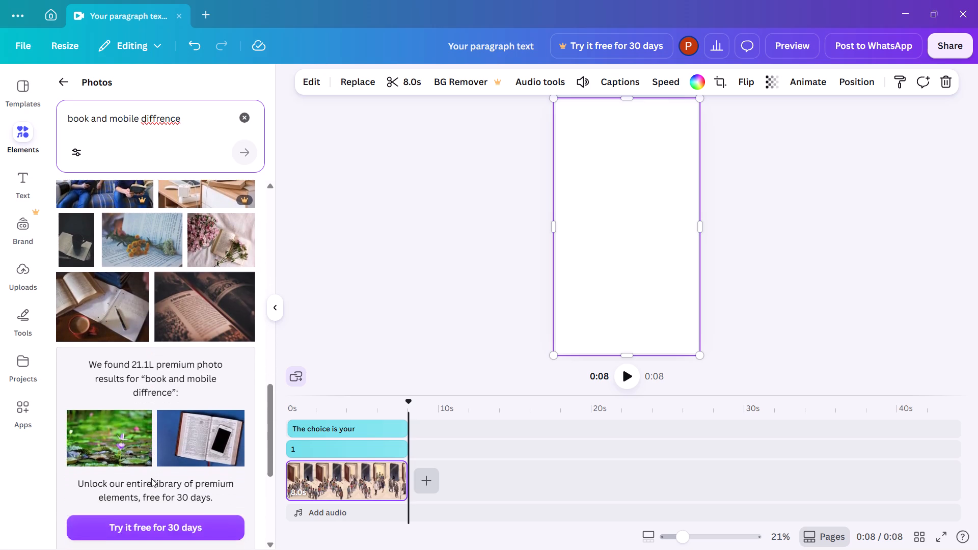
scroll(151, 478, down, 2)
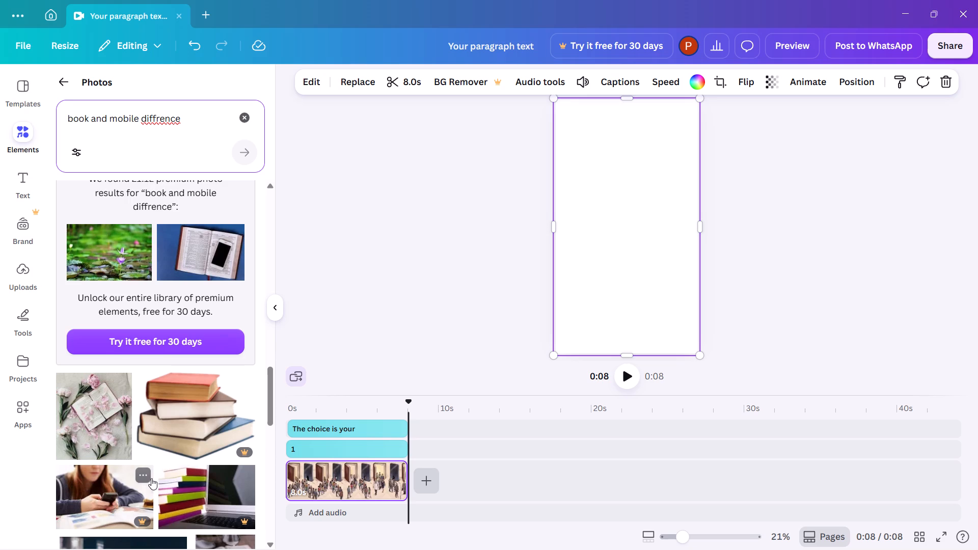
scroll(151, 478, down, 1)
scroll(151, 478, up, 5)
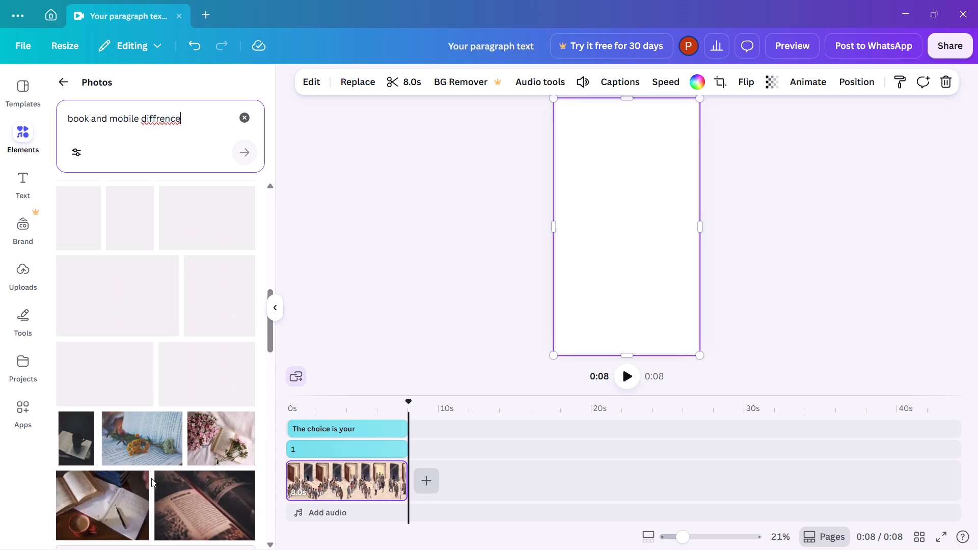
scroll(151, 478, up, 4)
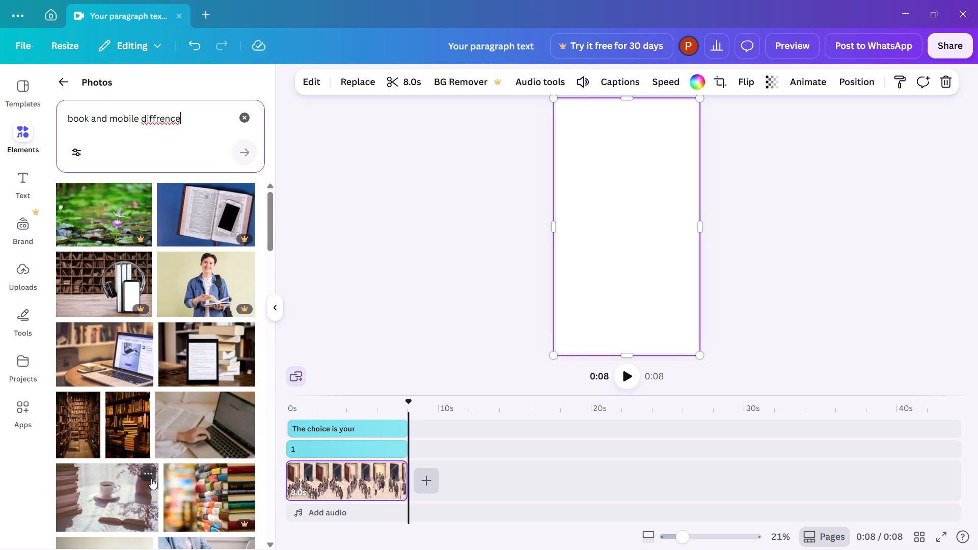
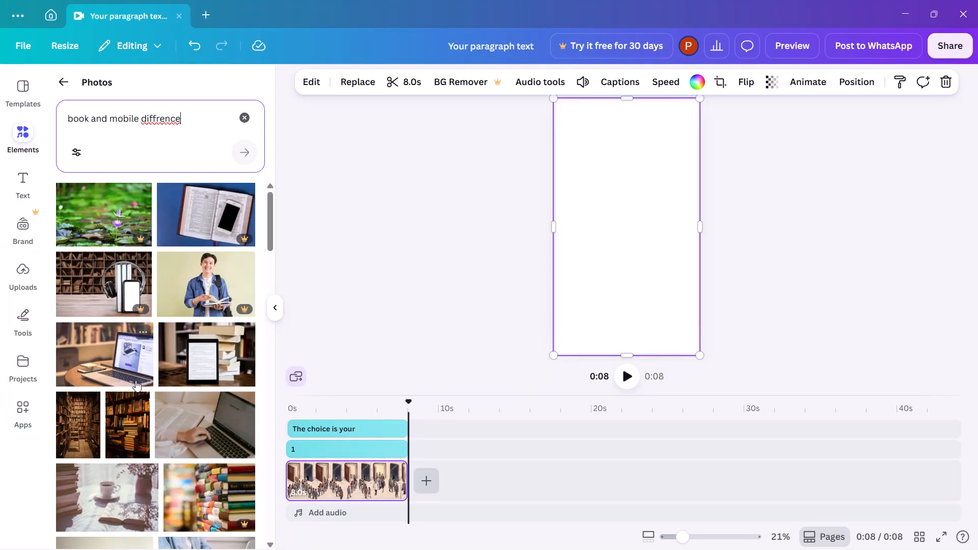
Look through more of the "book and mobile diffrence" photo results for a suitable picture.
scroll(135, 414, down, 2)
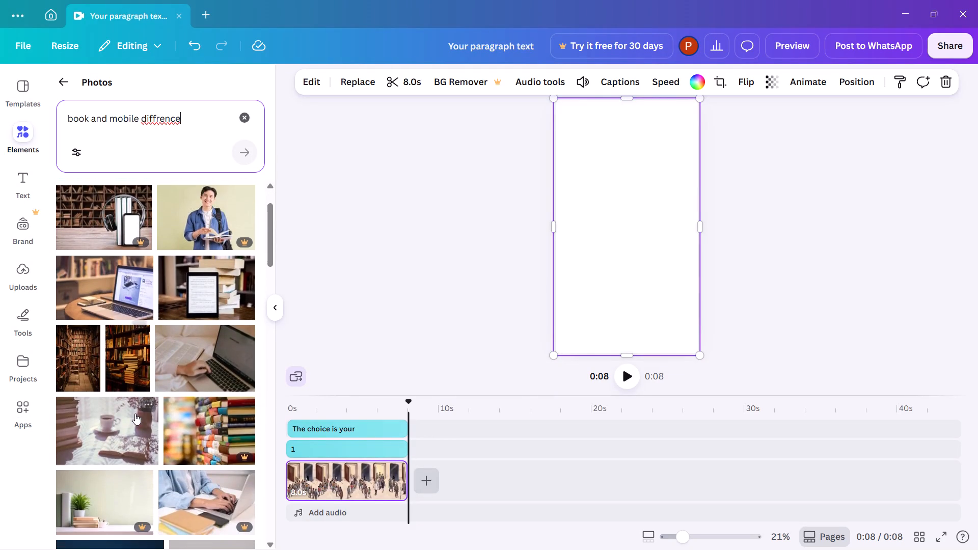
scroll(135, 414, down, 1)
scroll(60, 462, down, 2)
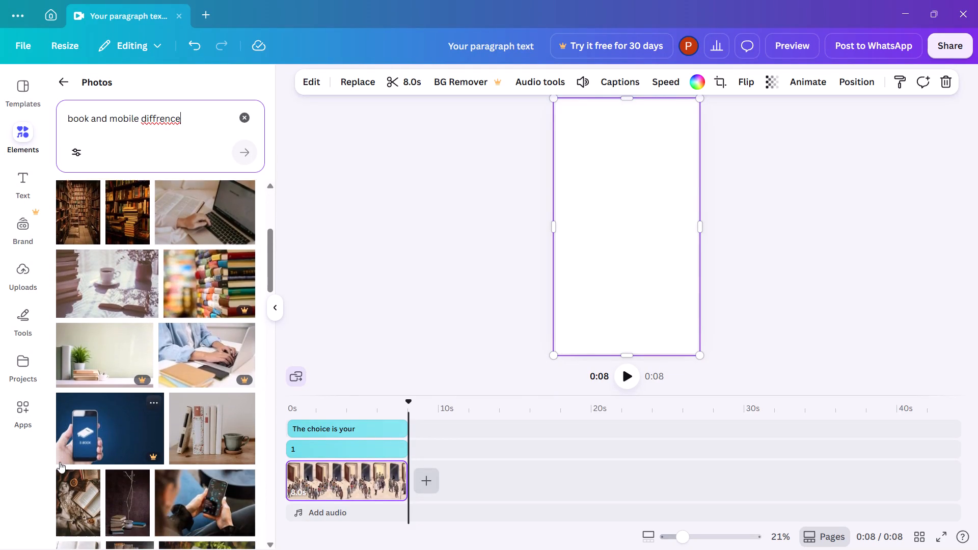
scroll(60, 462, down, 2)
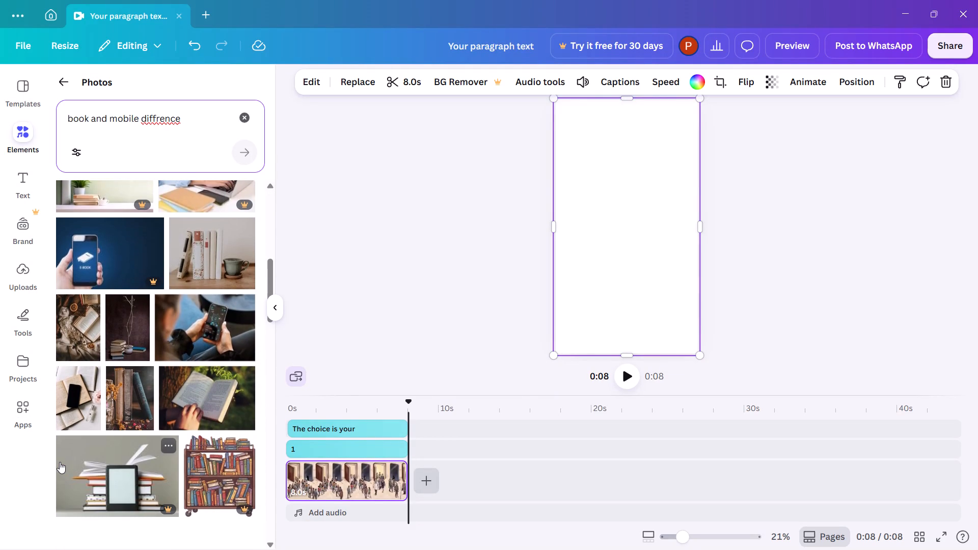
scroll(137, 455, down, 3)
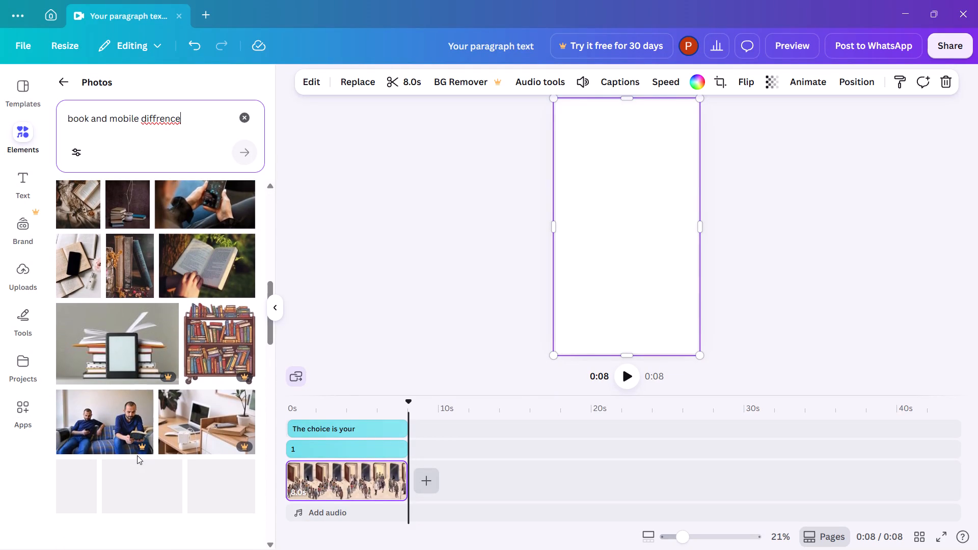
scroll(137, 455, down, 3)
scroll(137, 455, up, 4)
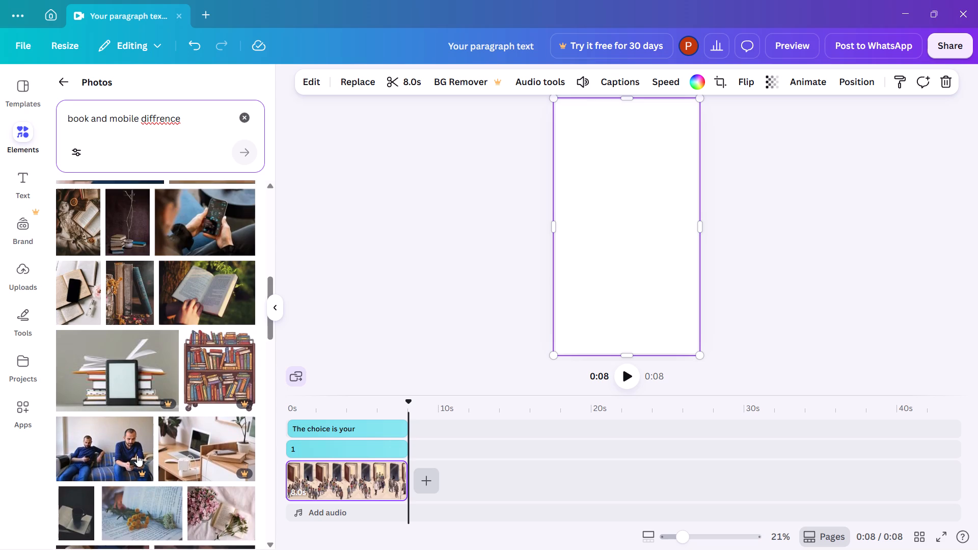
scroll(137, 455, up, 1)
scroll(120, 350, up, 5)
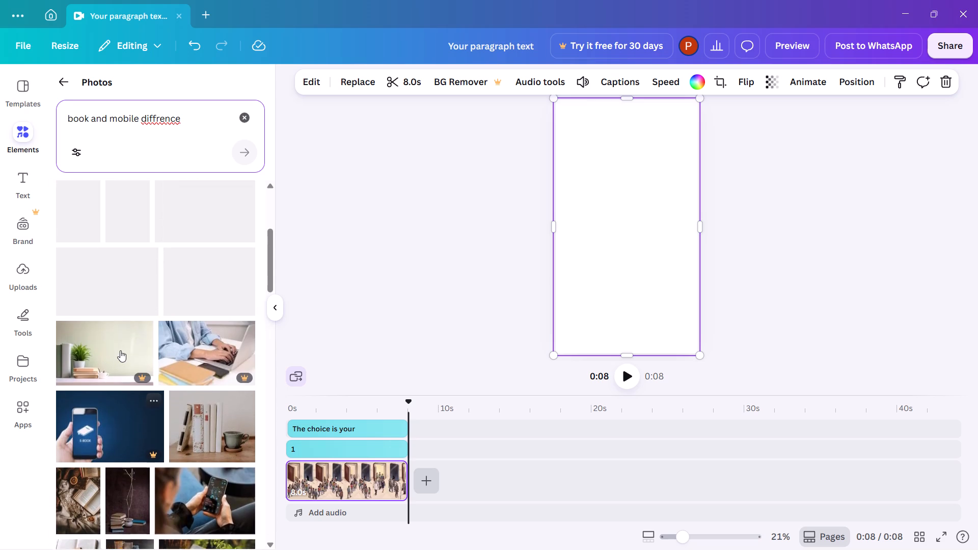
scroll(120, 350, up, 2)
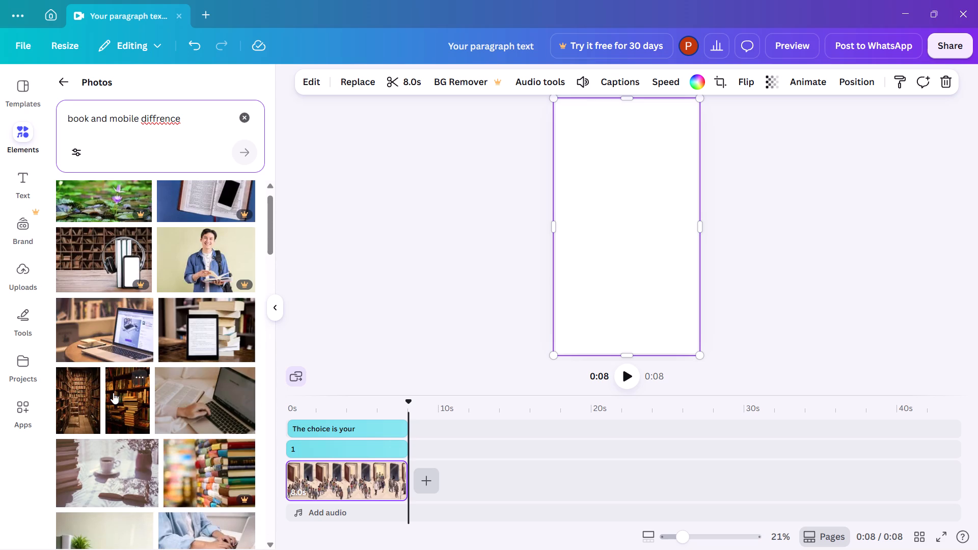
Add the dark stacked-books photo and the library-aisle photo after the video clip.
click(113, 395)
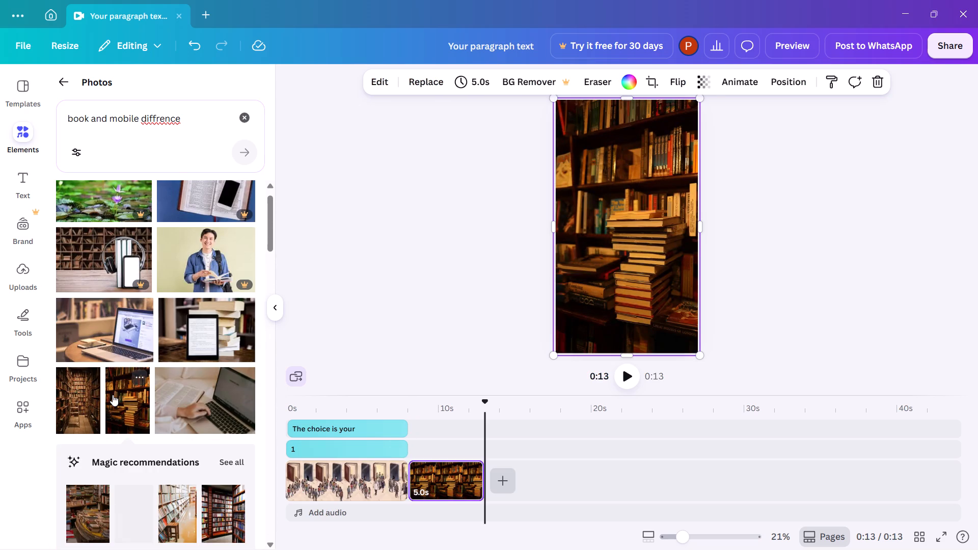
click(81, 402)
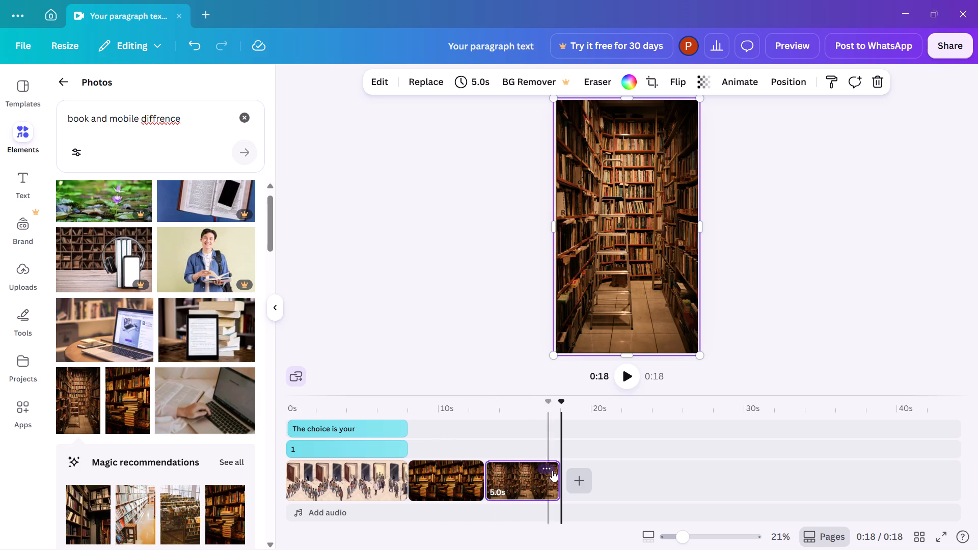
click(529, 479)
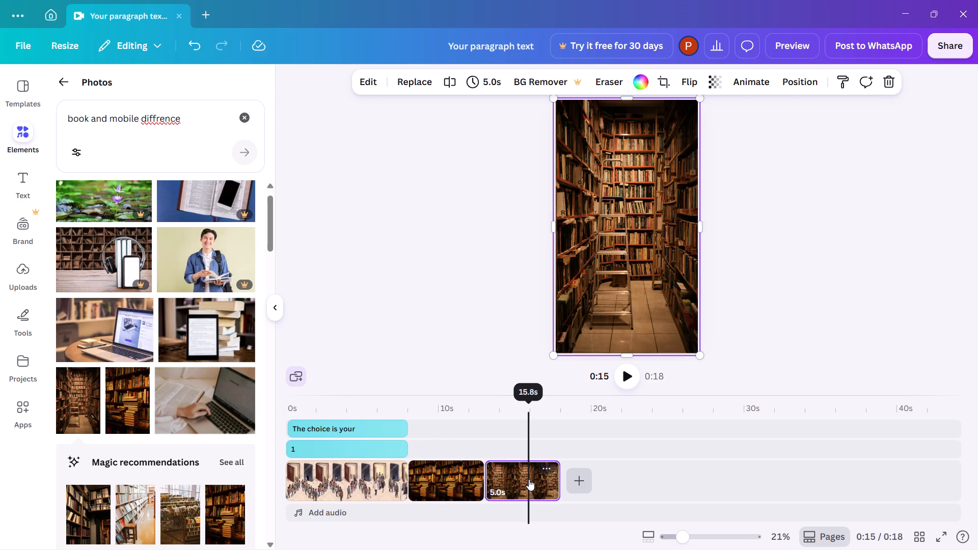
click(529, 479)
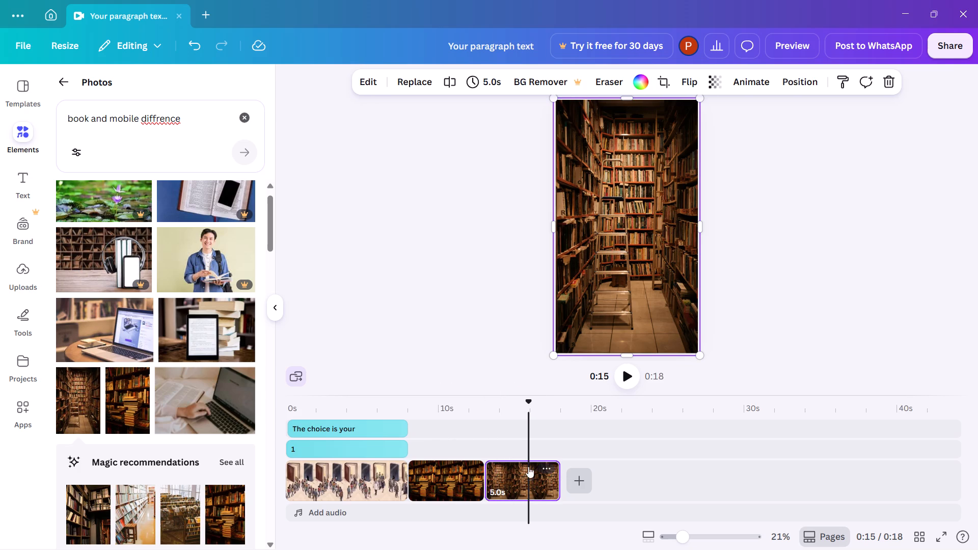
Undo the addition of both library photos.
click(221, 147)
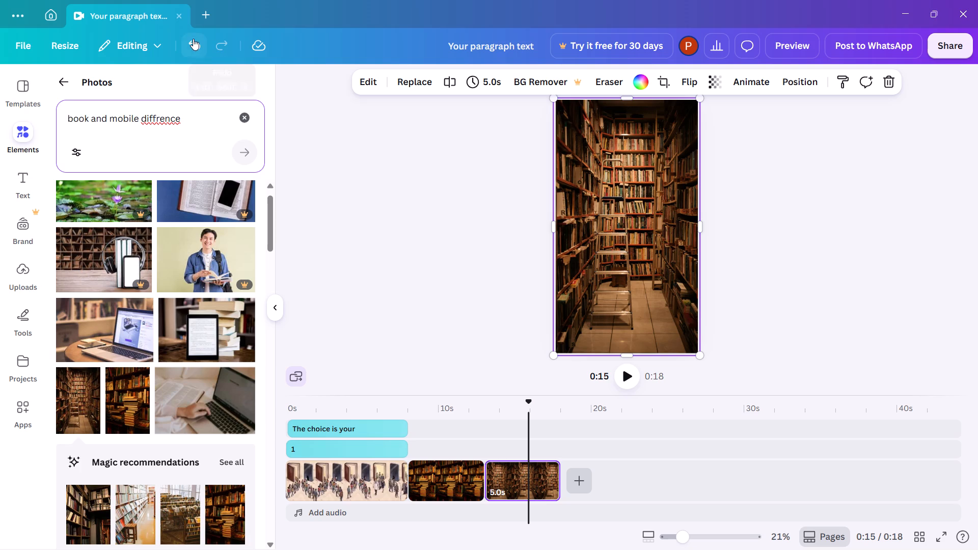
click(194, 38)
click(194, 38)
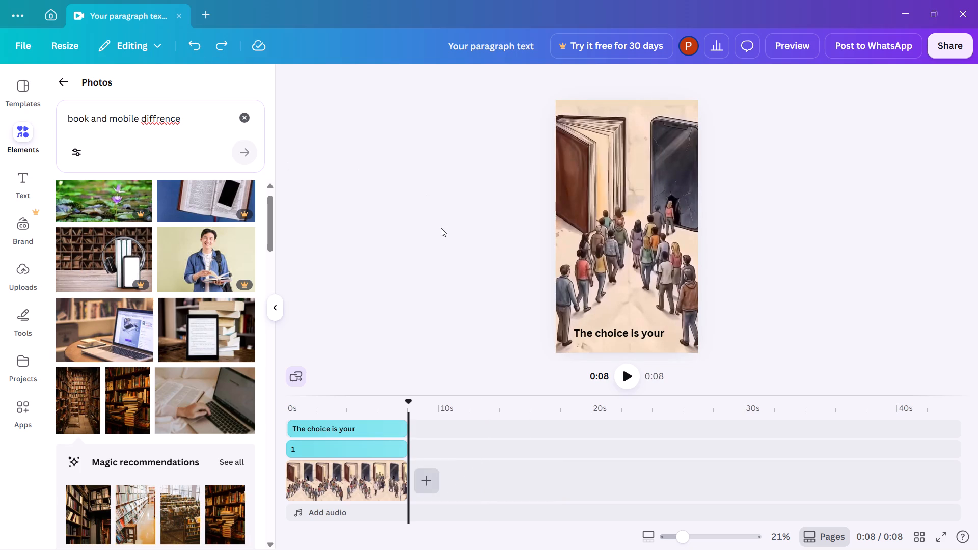
Find the dark close-up photo of an open book in the results and add it after the video clip.
scroll(205, 303, up, 6)
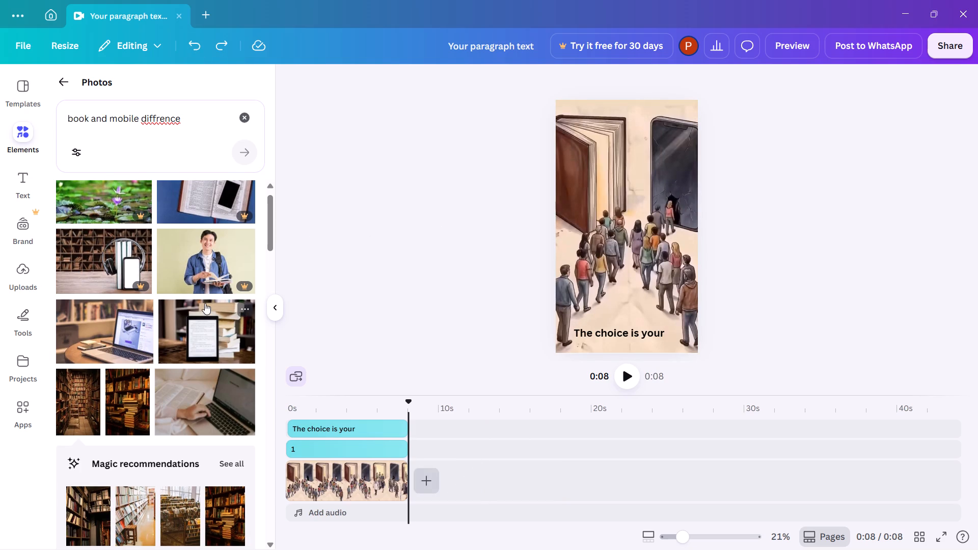
scroll(205, 303, down, 7)
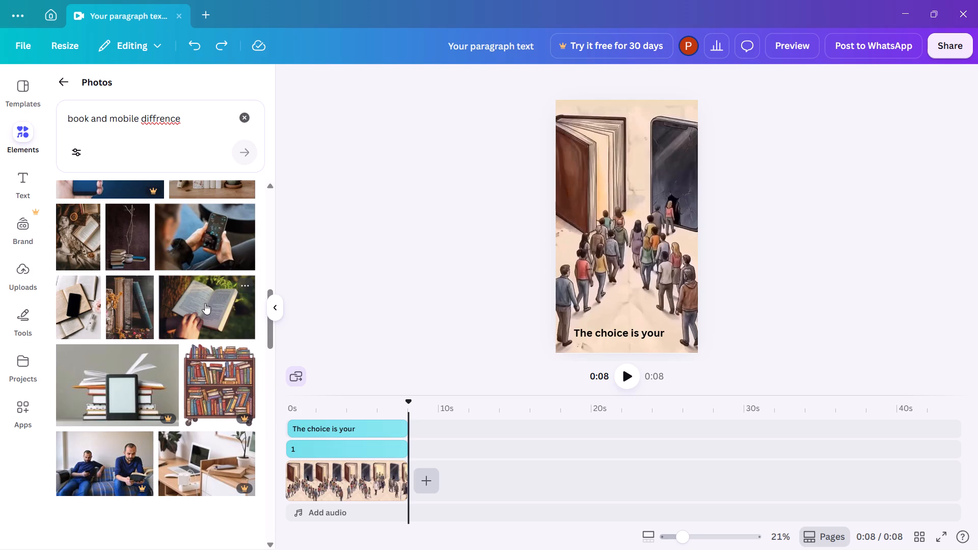
scroll(211, 356, down, 1)
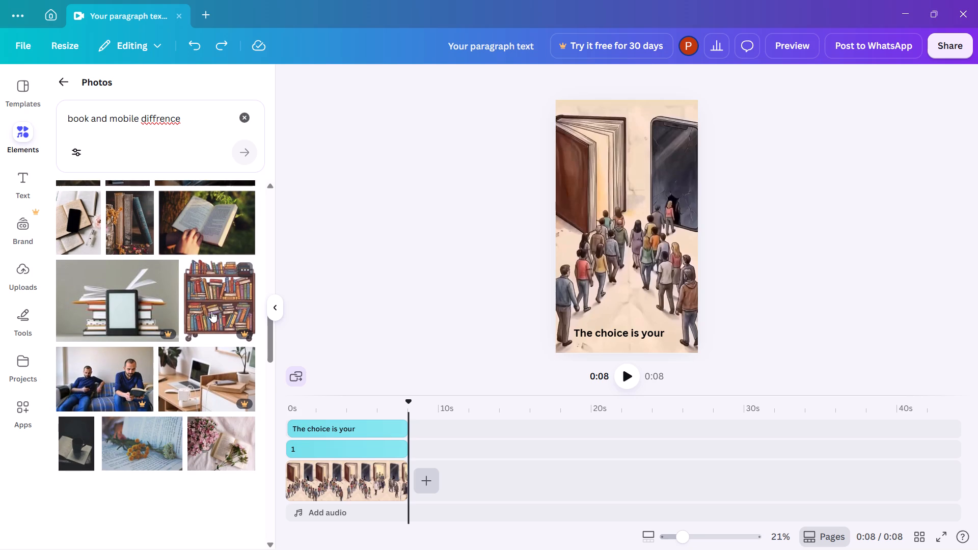
scroll(132, 435, down, 3)
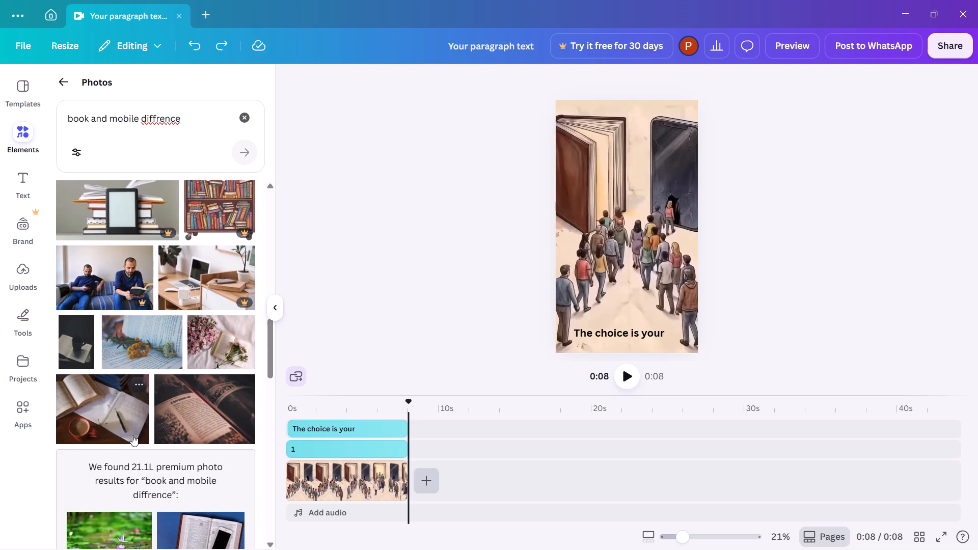
scroll(132, 435, down, 2)
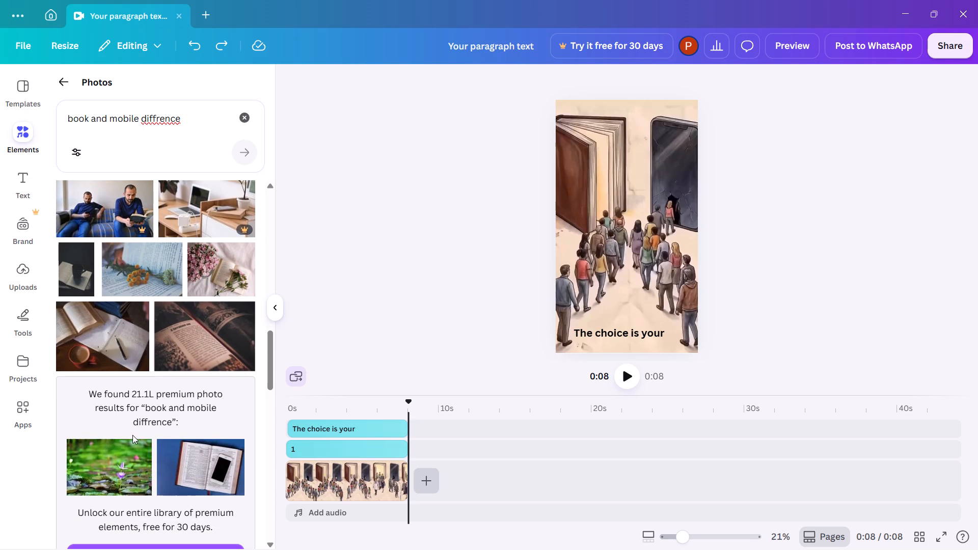
click(206, 334)
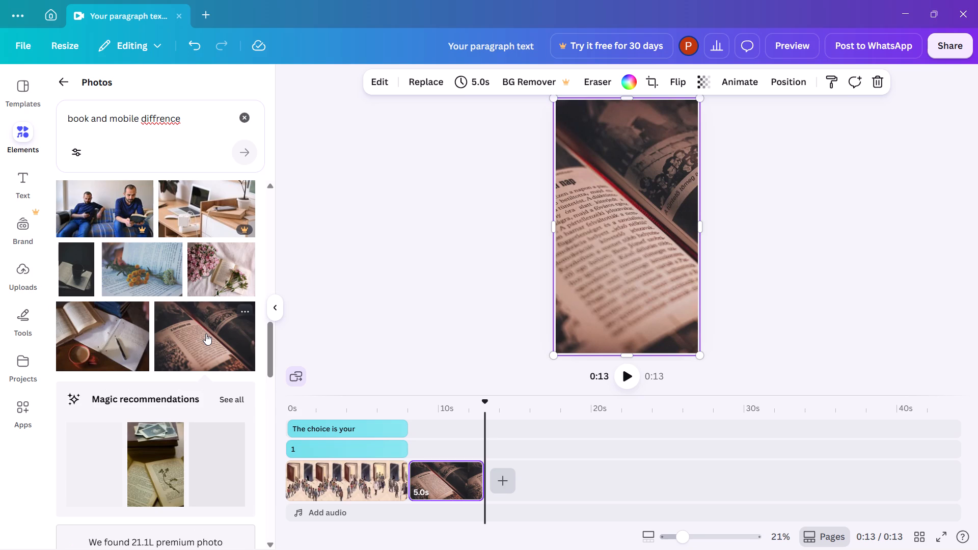
Browse the suggested Mobile Video templates for one that suits the book theme.
click(20, 93)
scroll(104, 302, down, 1)
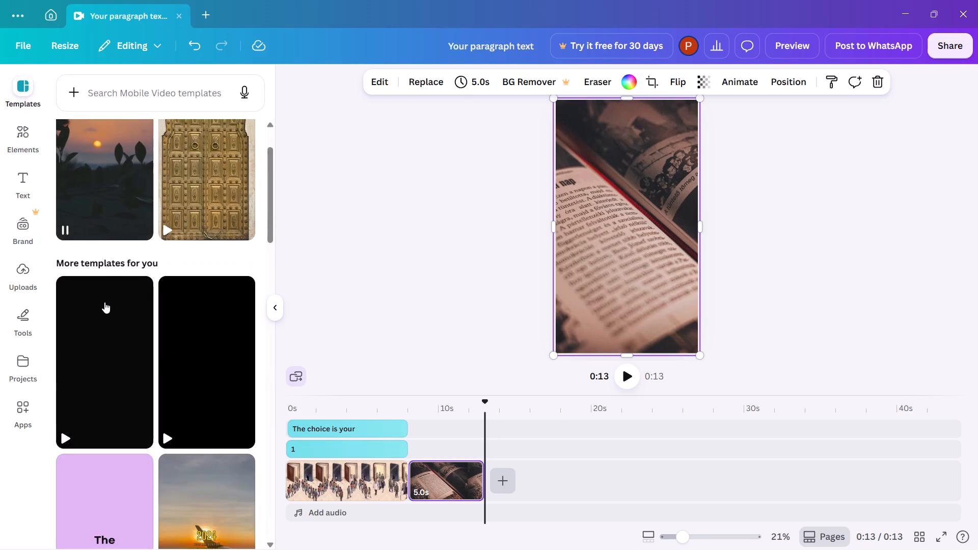
scroll(104, 302, down, 5)
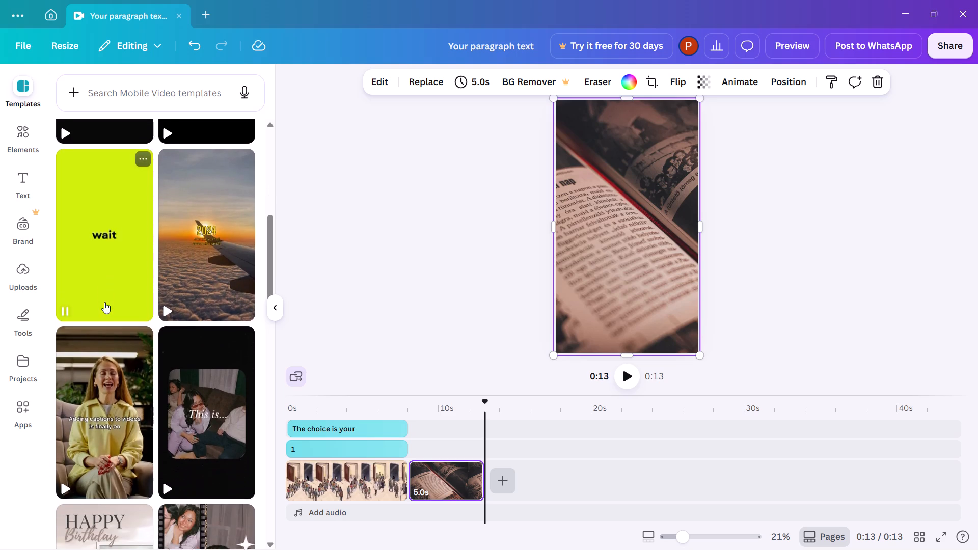
scroll(104, 302, down, 7)
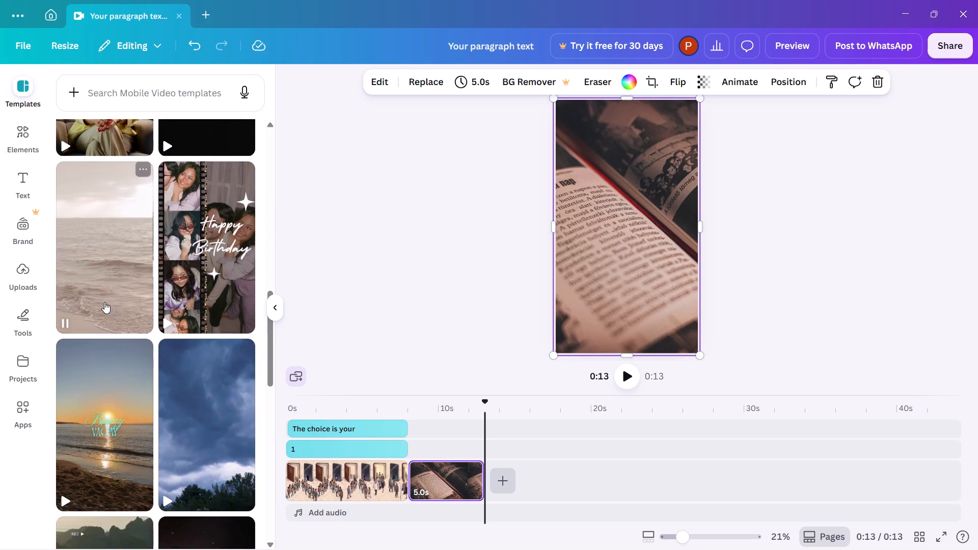
Search the Mobile Video templates for "book".
click(130, 85)
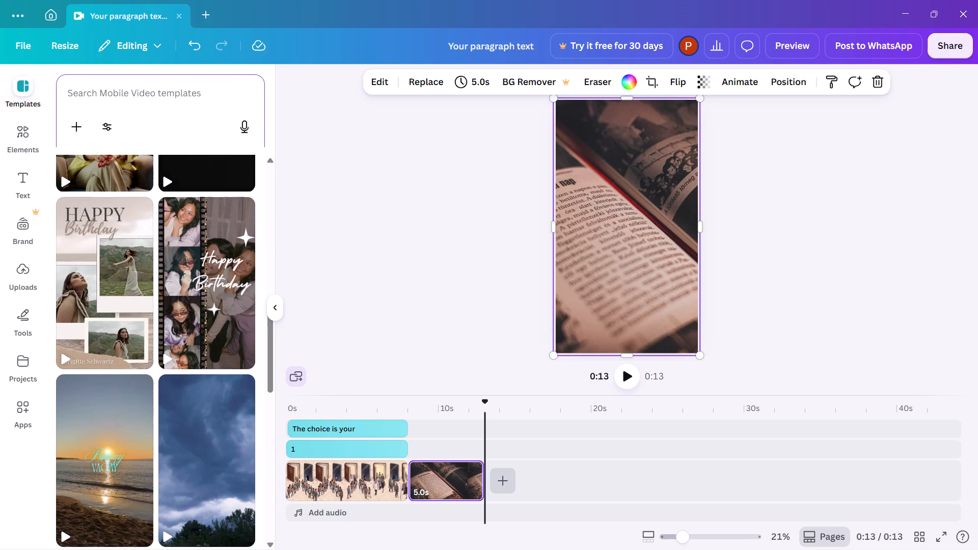
click(130, 85)
text(book)
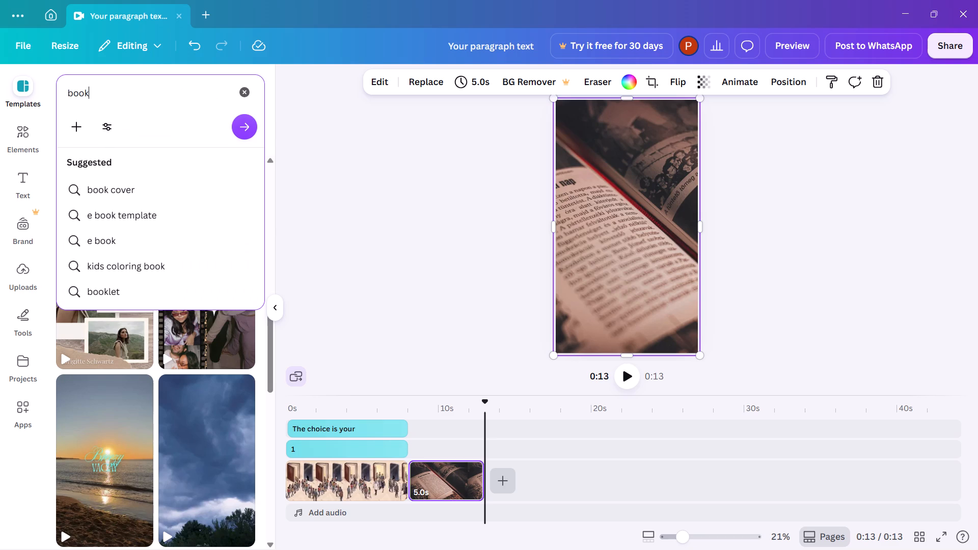
key(BackSpace)
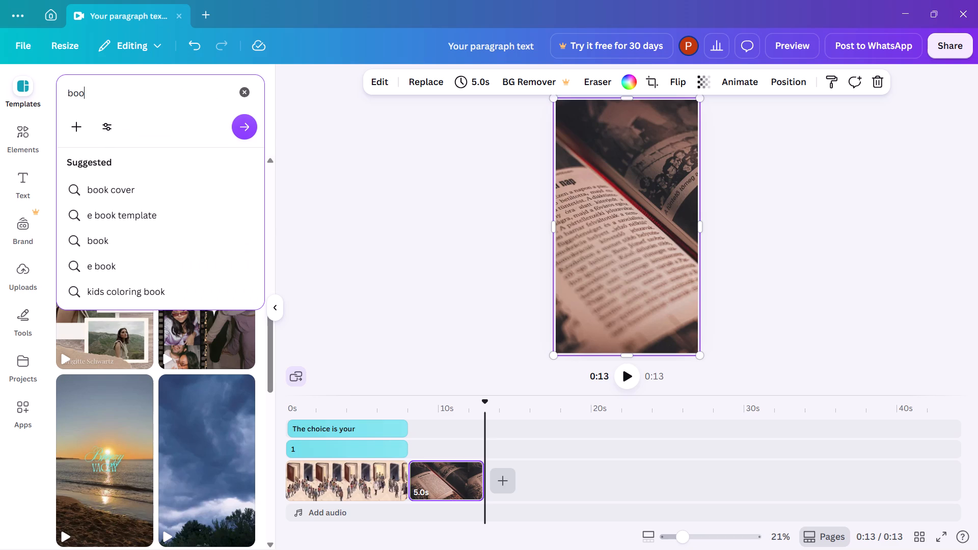
key(k)
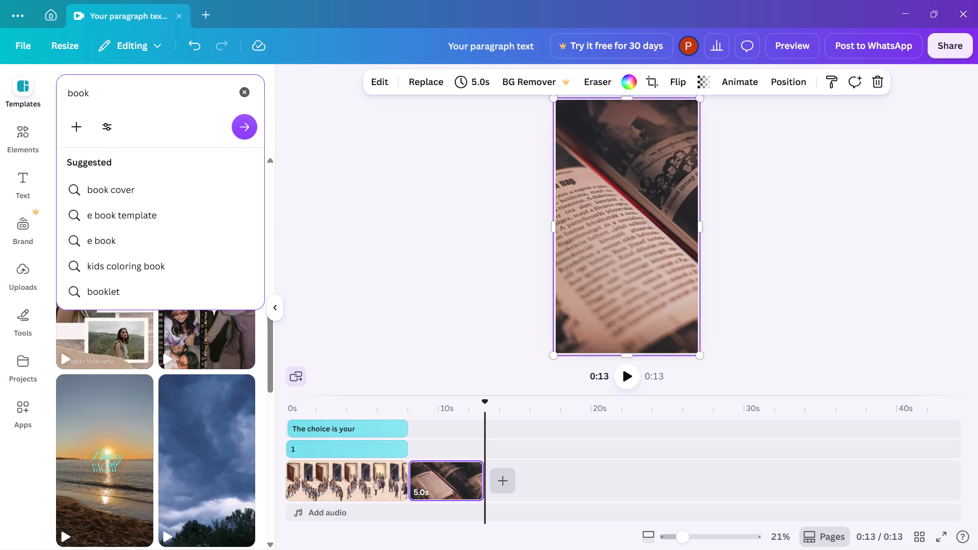
key(Return)
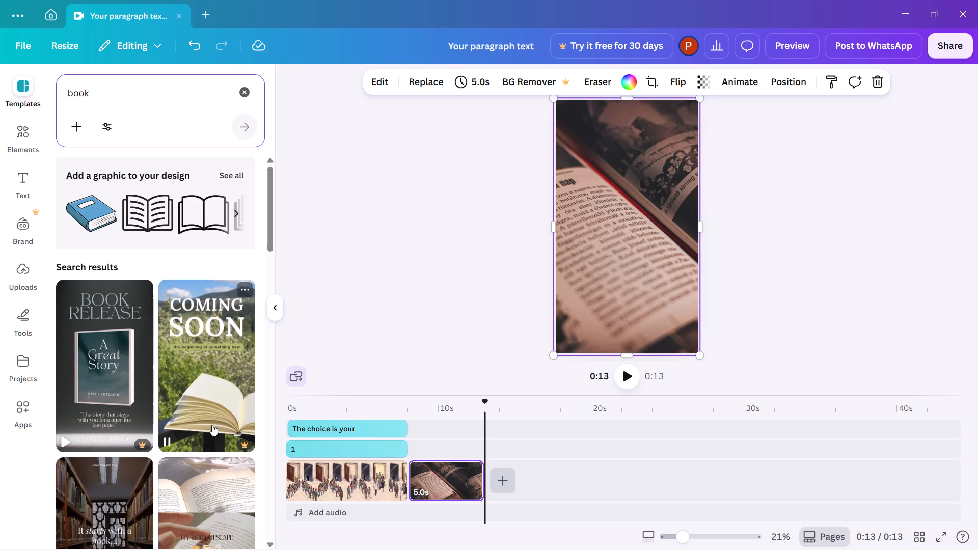
Find the yellow World Book Day template among the results and add it after the open-book photo.
scroll(212, 434, down, 3)
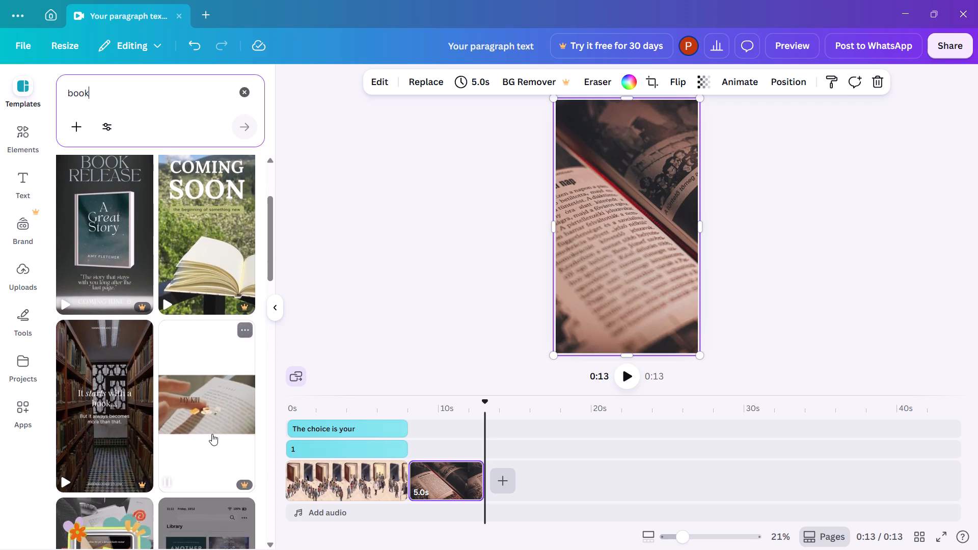
scroll(212, 434, down, 2)
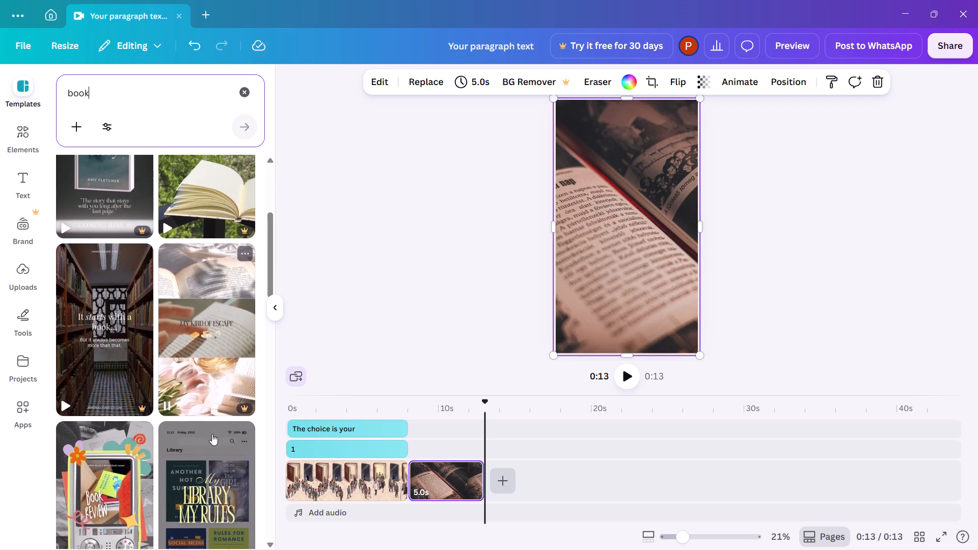
scroll(212, 434, down, 3)
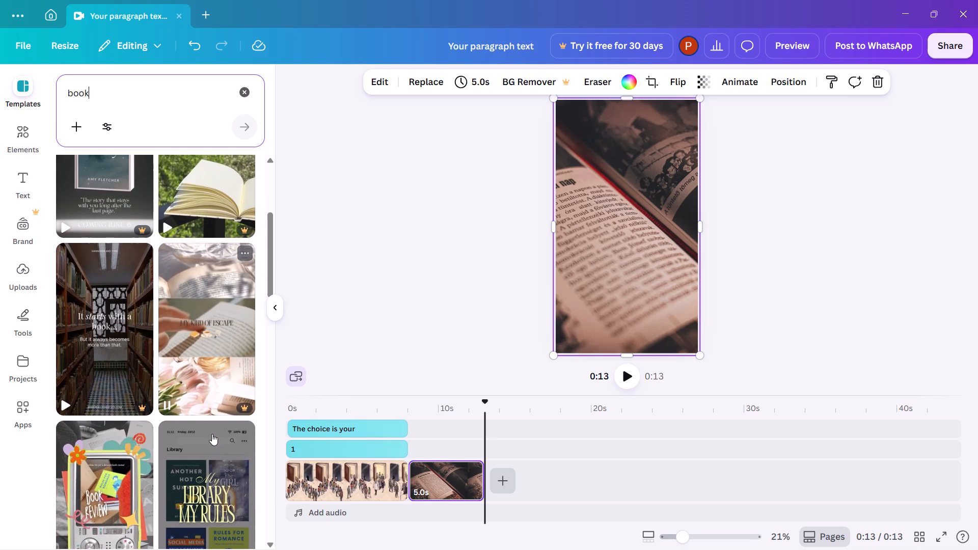
scroll(212, 434, down, 6)
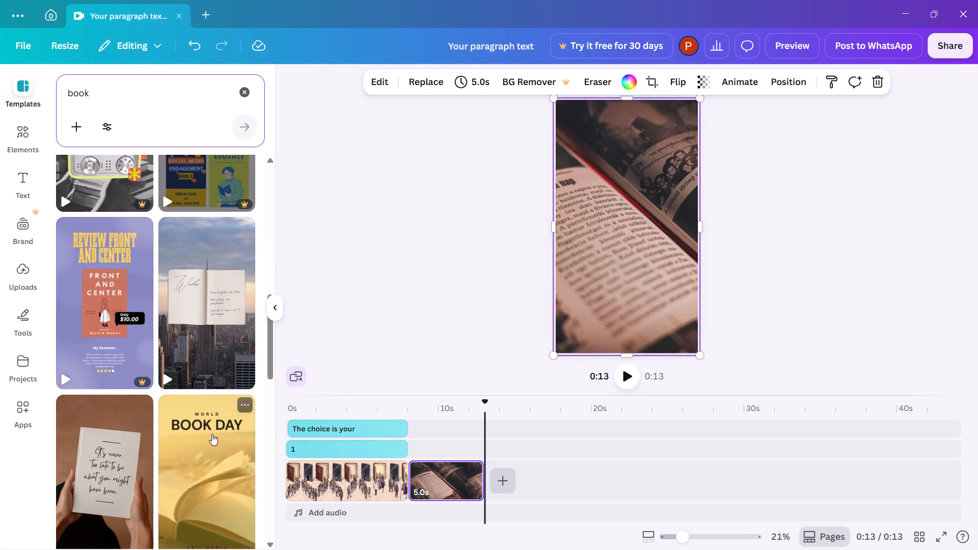
scroll(212, 434, down, 3)
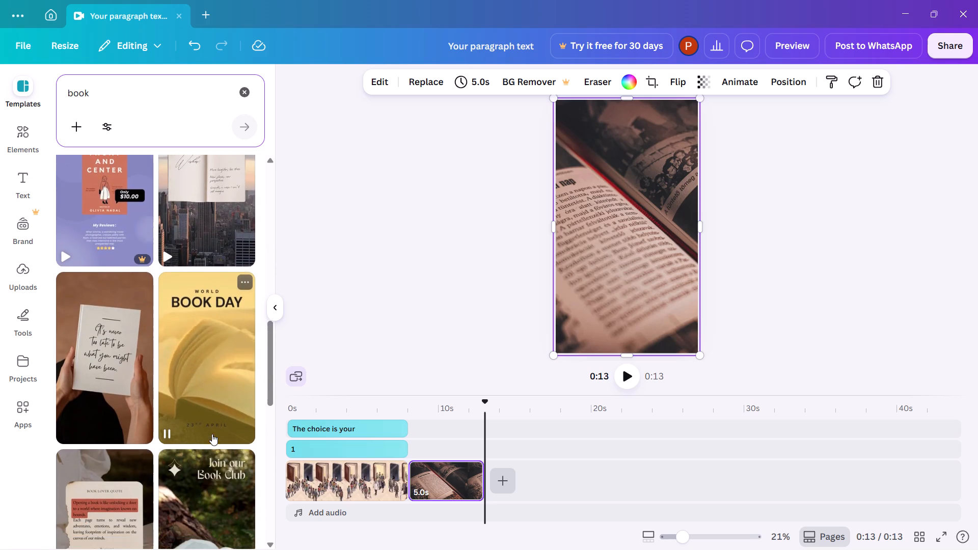
scroll(212, 434, down, 1)
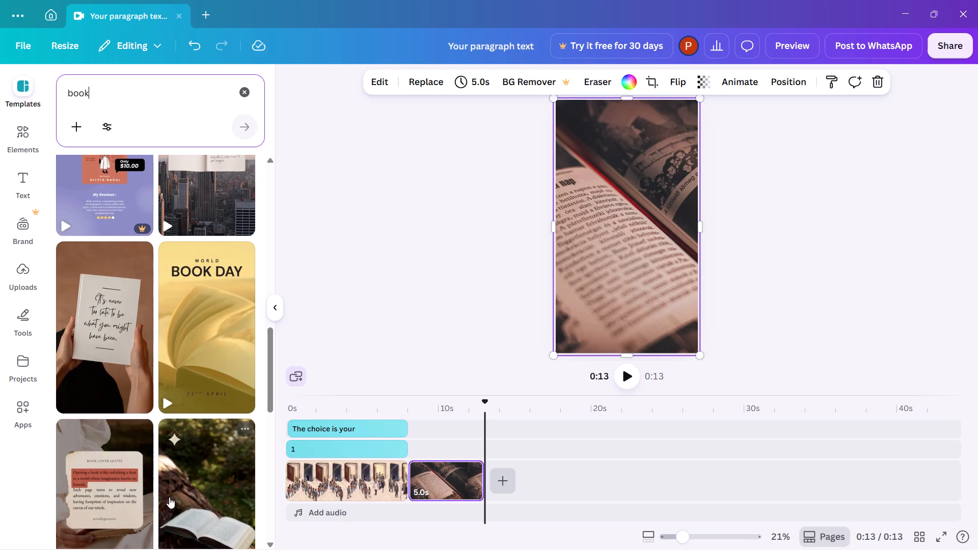
click(195, 376)
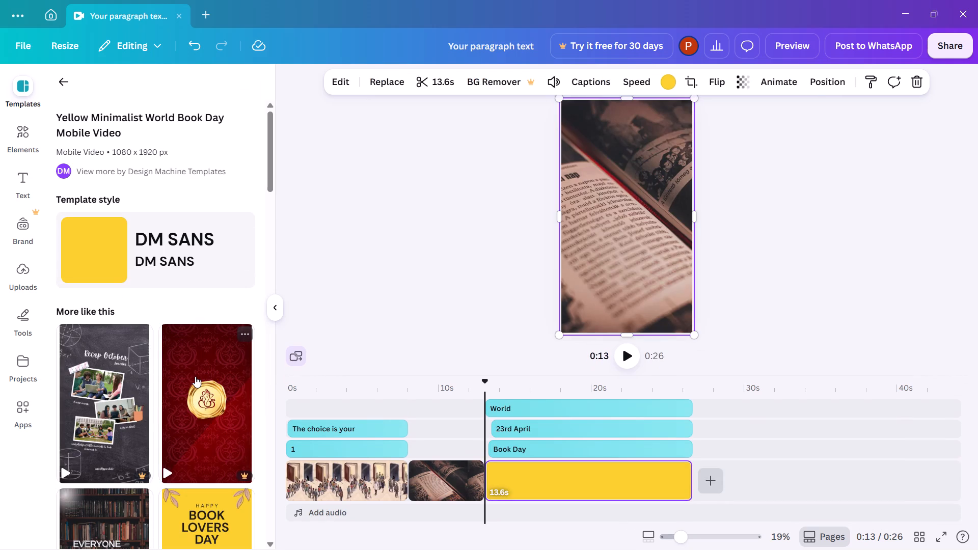
Delete the dark open-book photo clip between the "The choice is your" video and the World Book Day clip.
click(439, 485)
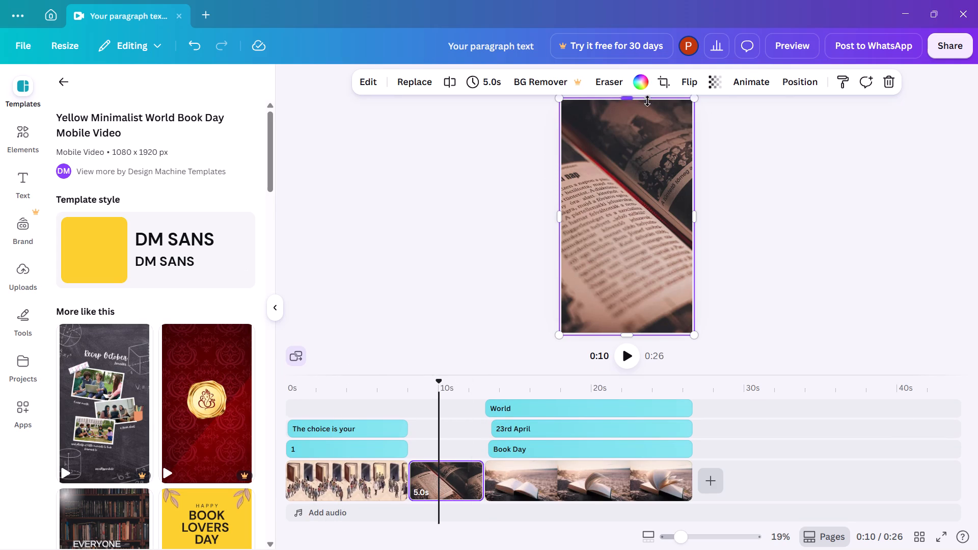
click(888, 78)
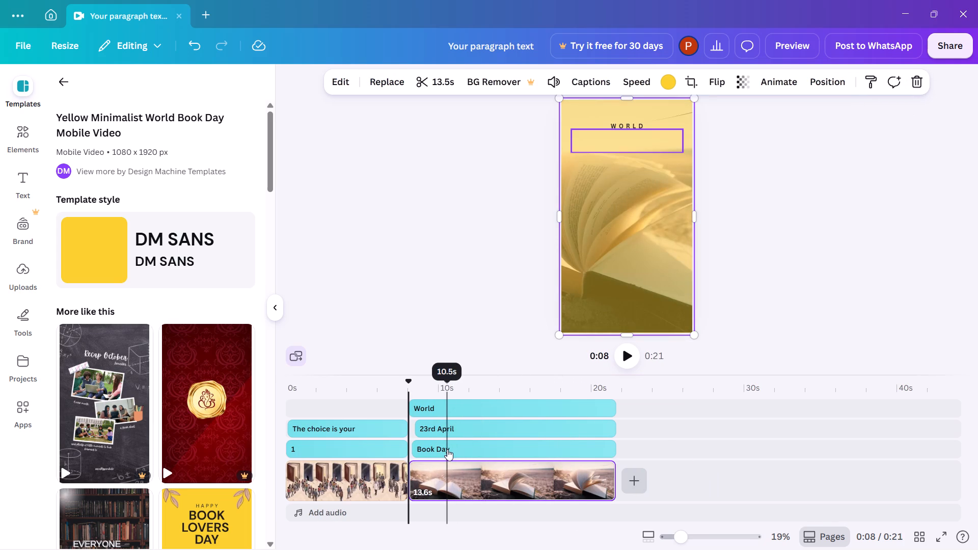
Delete the "World" text above the heading in the World Book Day clip.
click(648, 125)
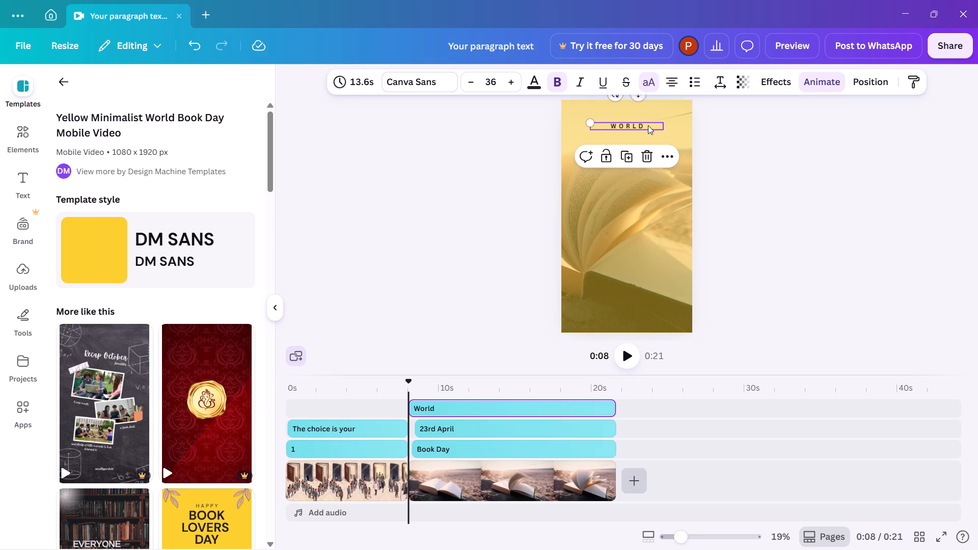
click(647, 154)
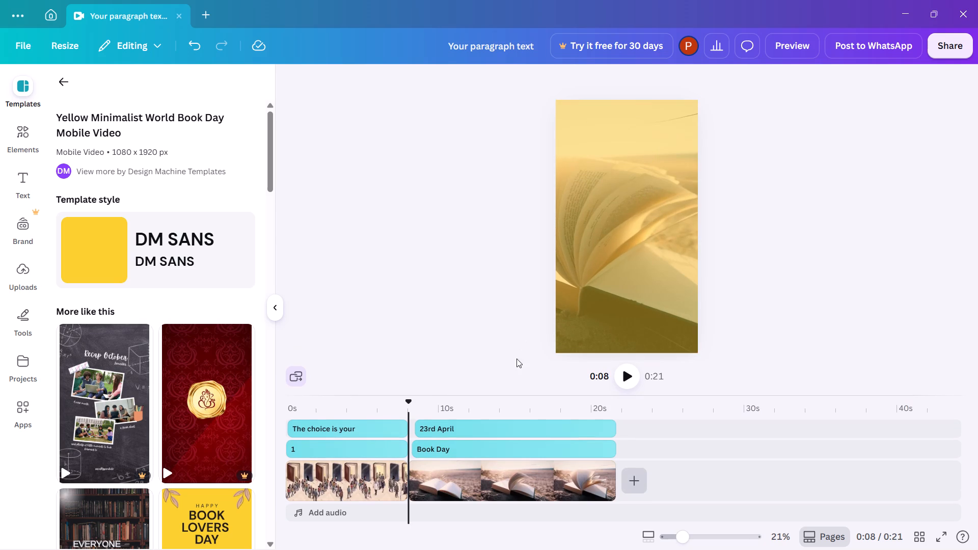
Open the "Book Day" heading in the yellow open-book clip for text editing.
click(449, 427)
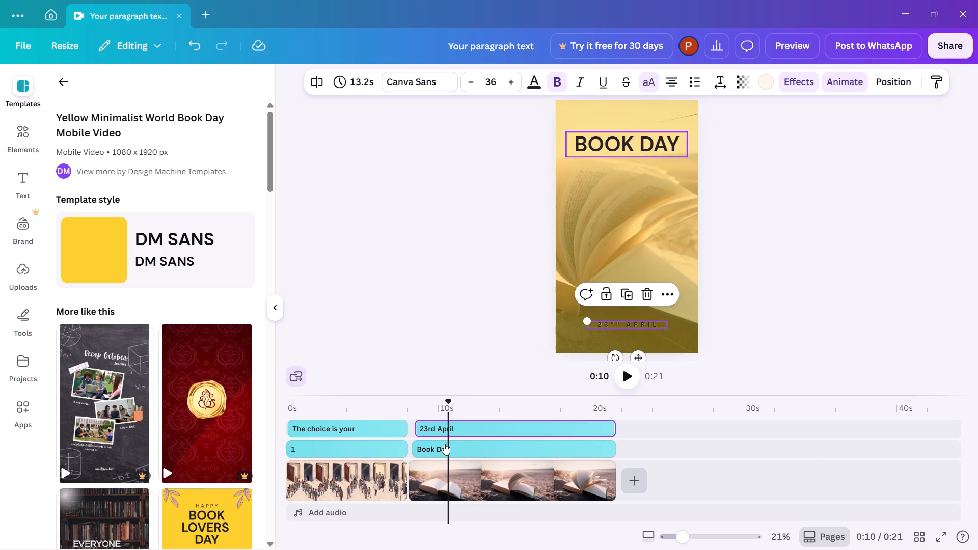
click(444, 444)
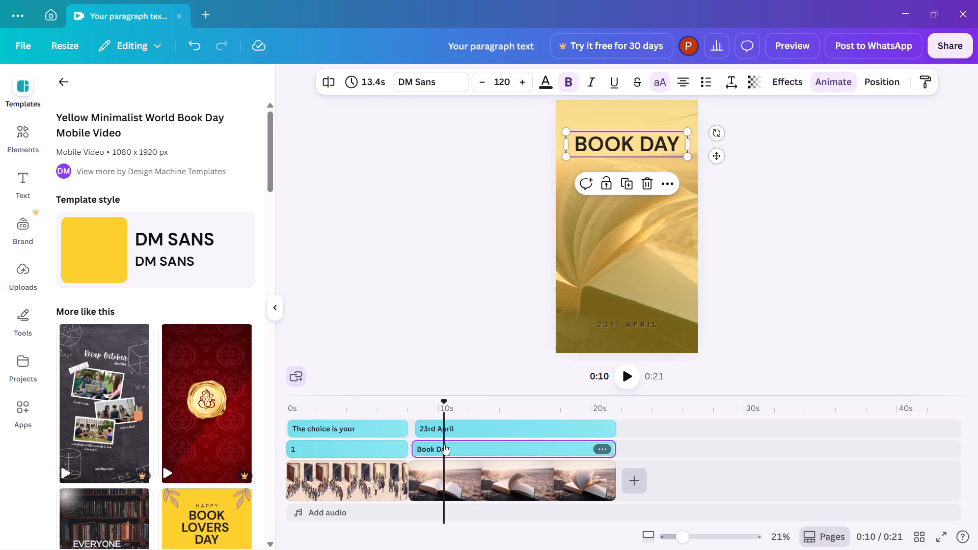
click(676, 141)
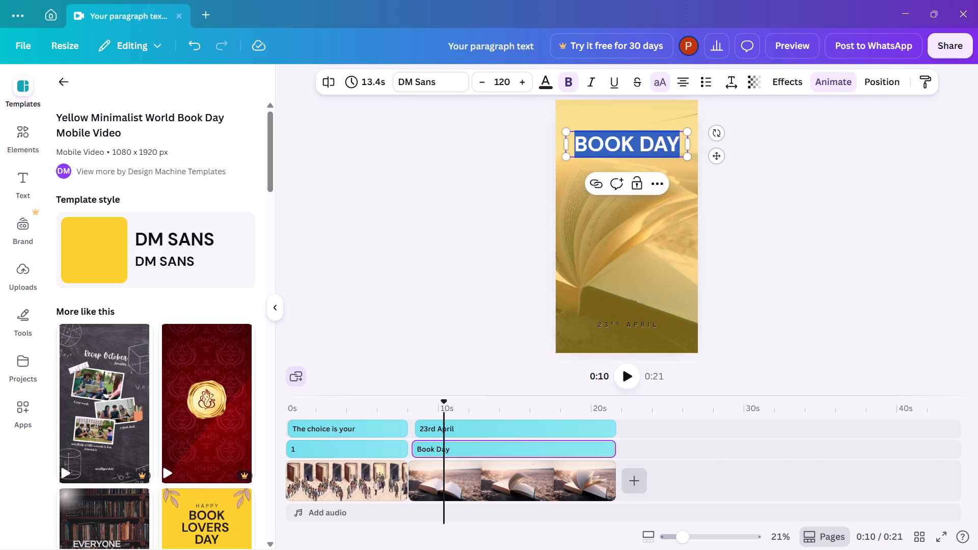
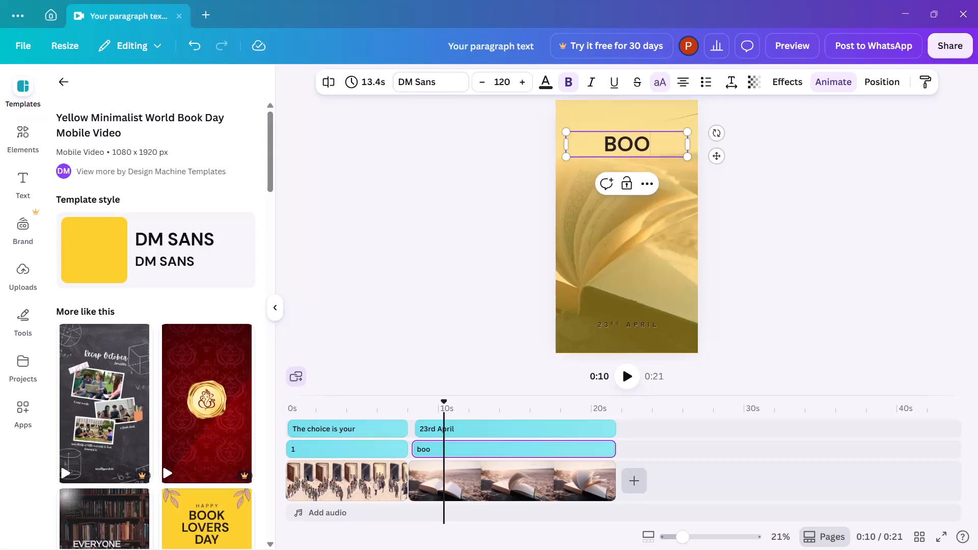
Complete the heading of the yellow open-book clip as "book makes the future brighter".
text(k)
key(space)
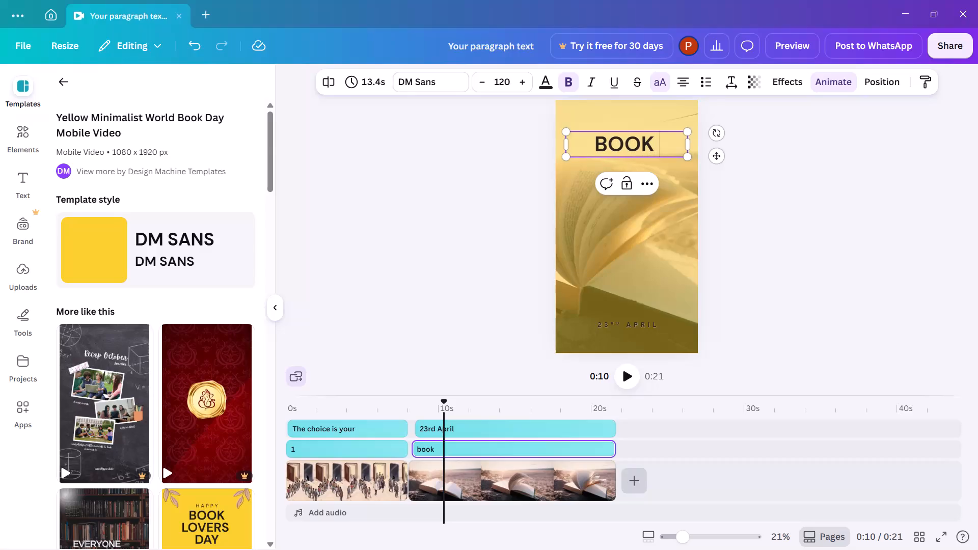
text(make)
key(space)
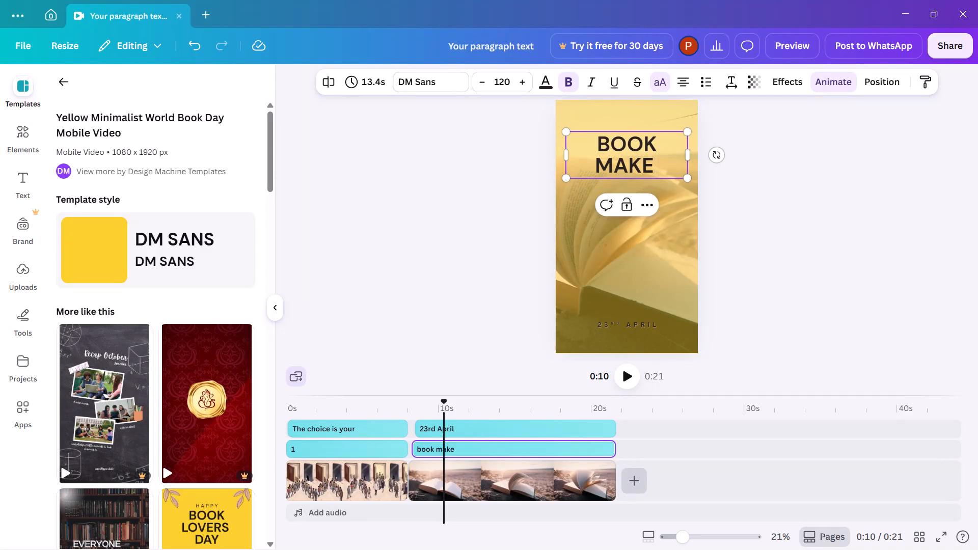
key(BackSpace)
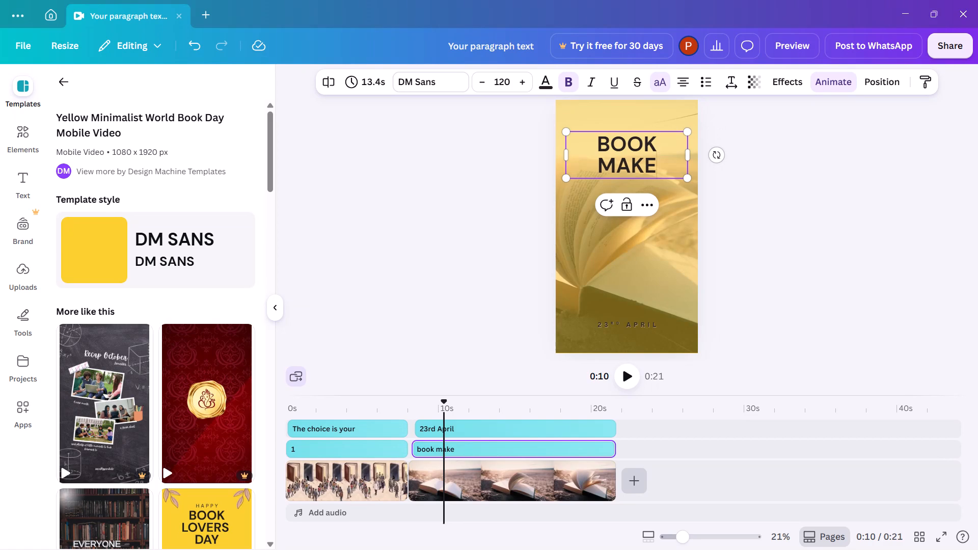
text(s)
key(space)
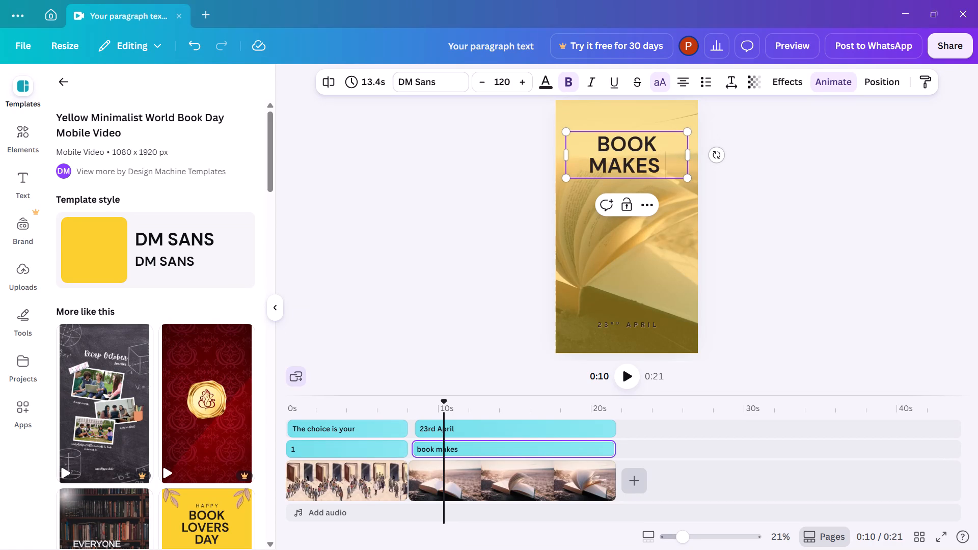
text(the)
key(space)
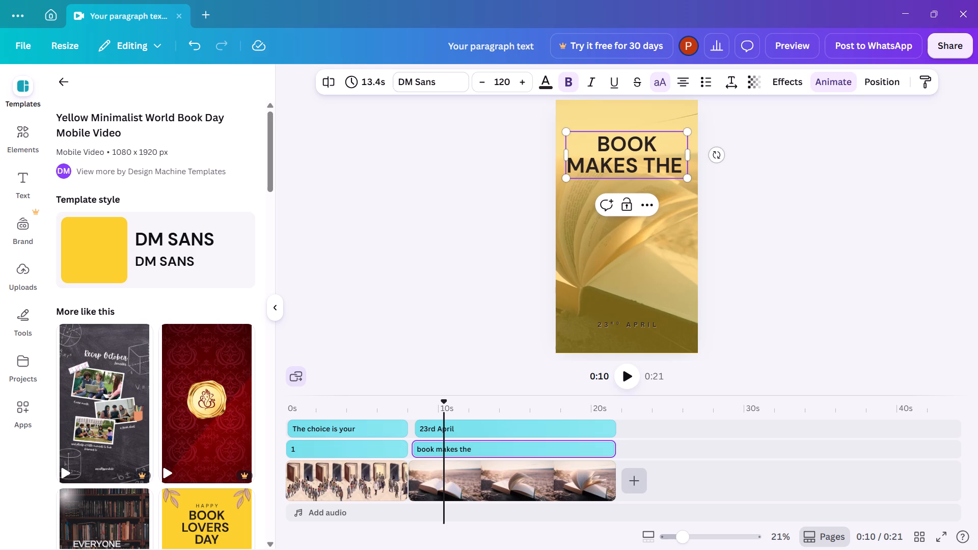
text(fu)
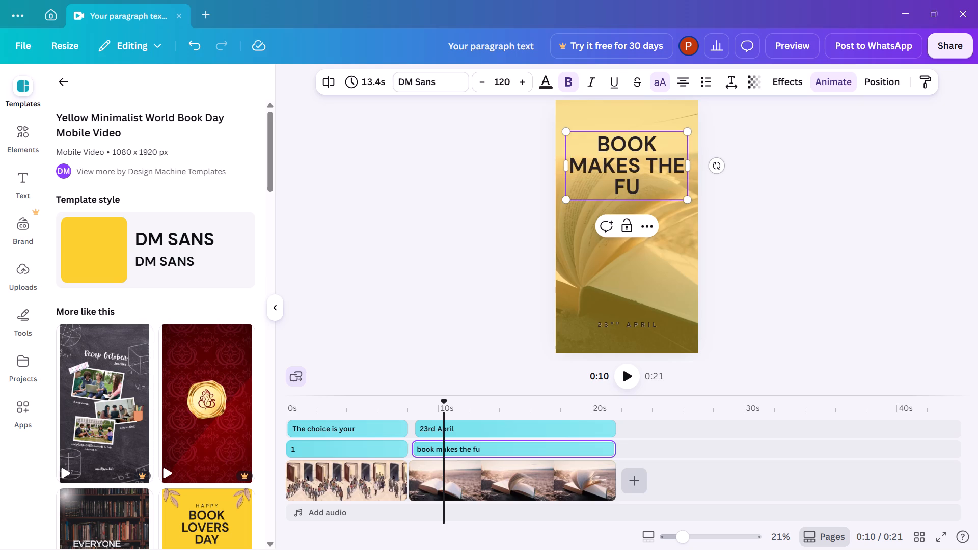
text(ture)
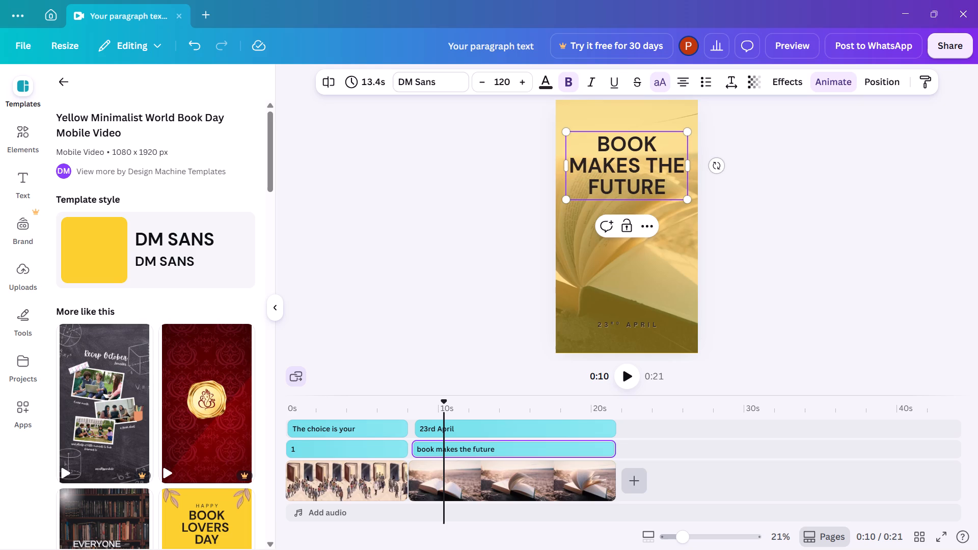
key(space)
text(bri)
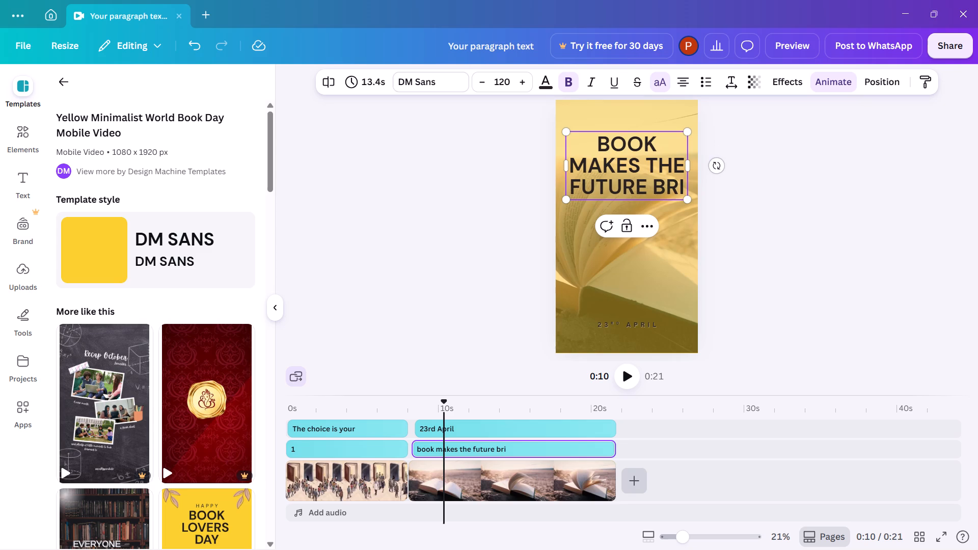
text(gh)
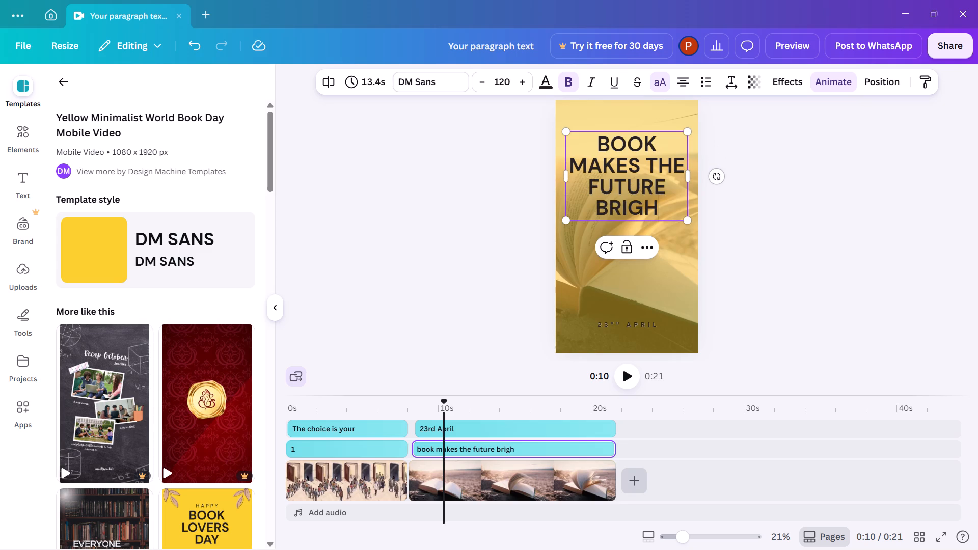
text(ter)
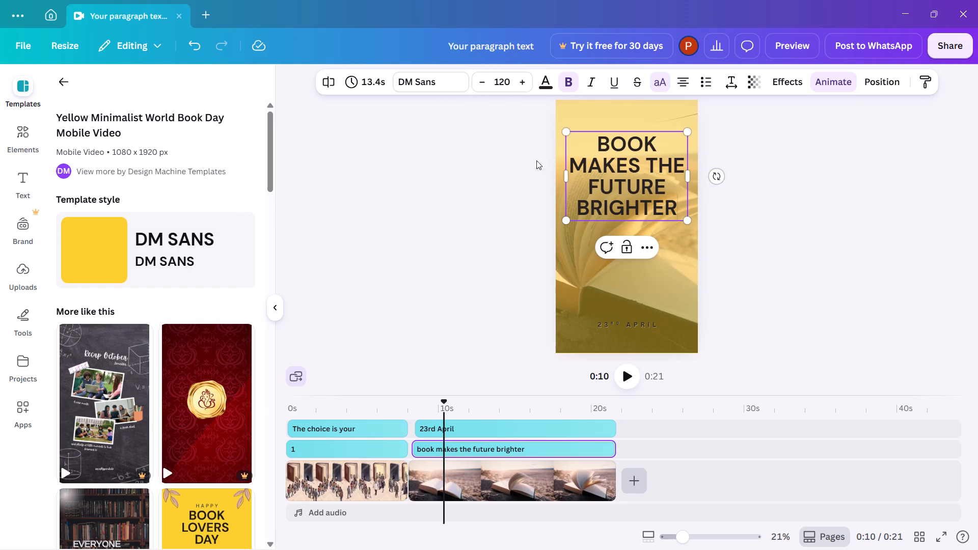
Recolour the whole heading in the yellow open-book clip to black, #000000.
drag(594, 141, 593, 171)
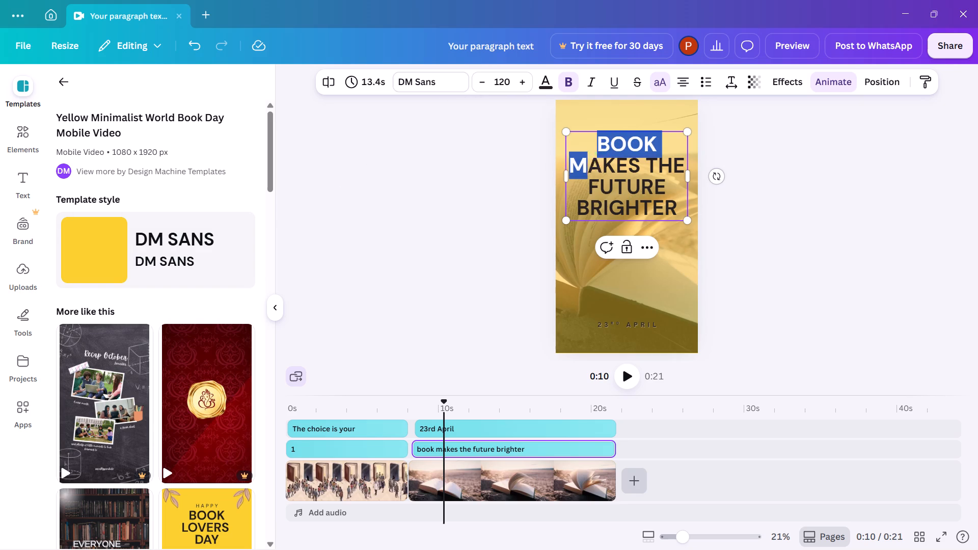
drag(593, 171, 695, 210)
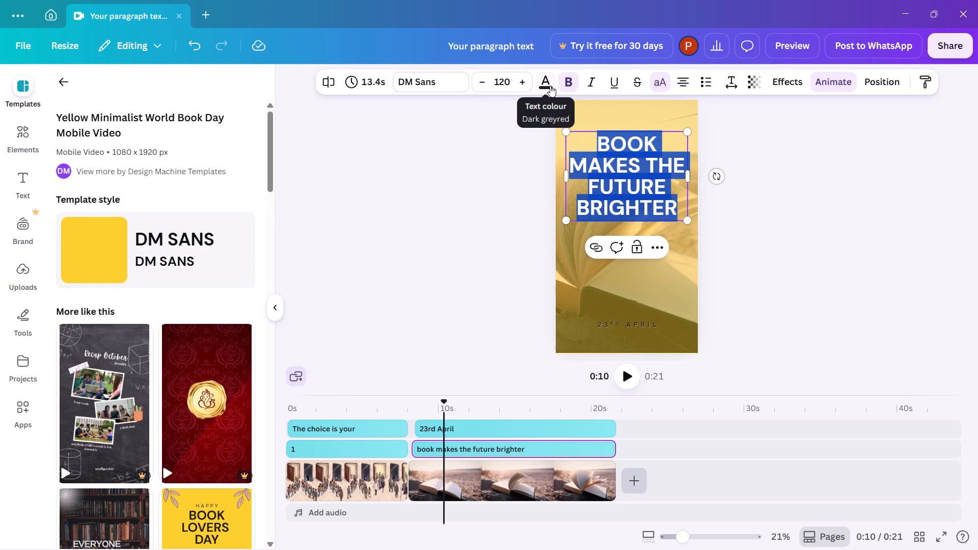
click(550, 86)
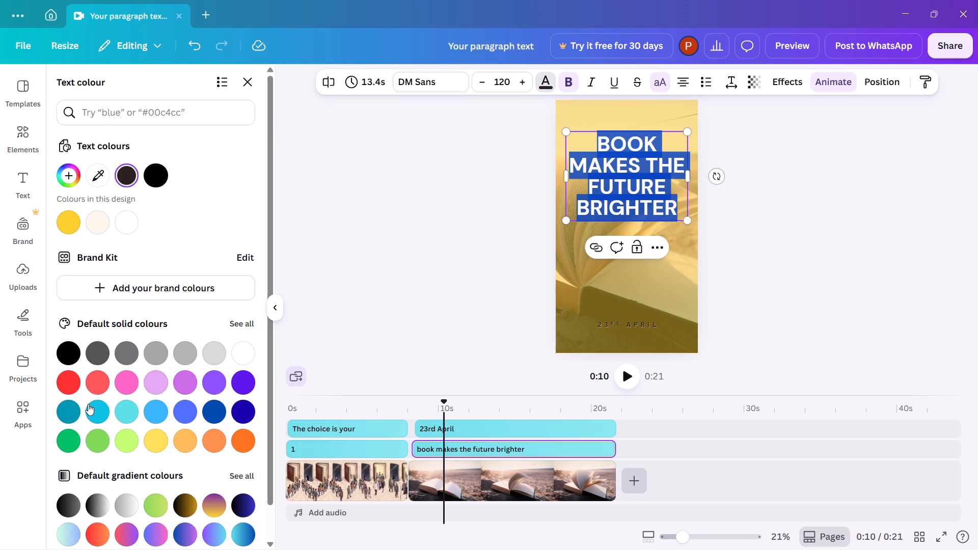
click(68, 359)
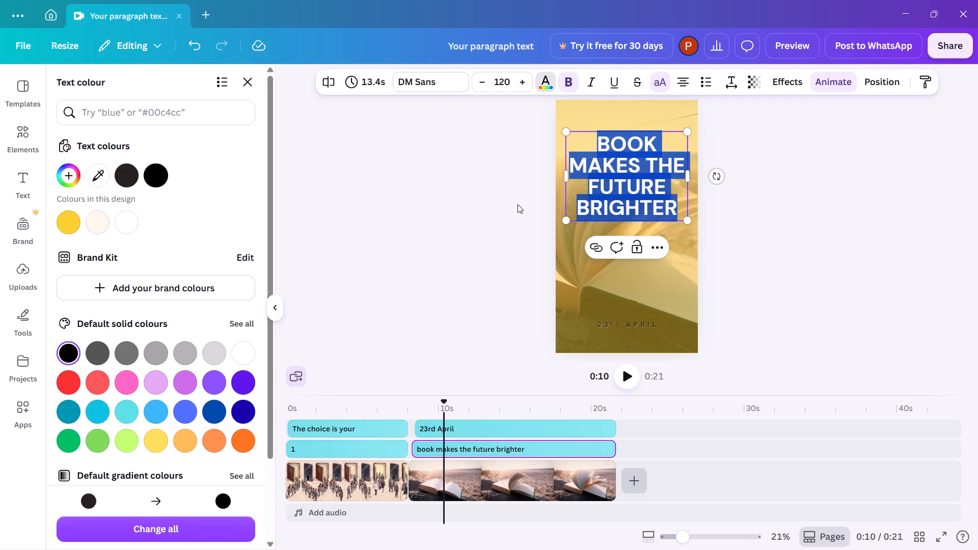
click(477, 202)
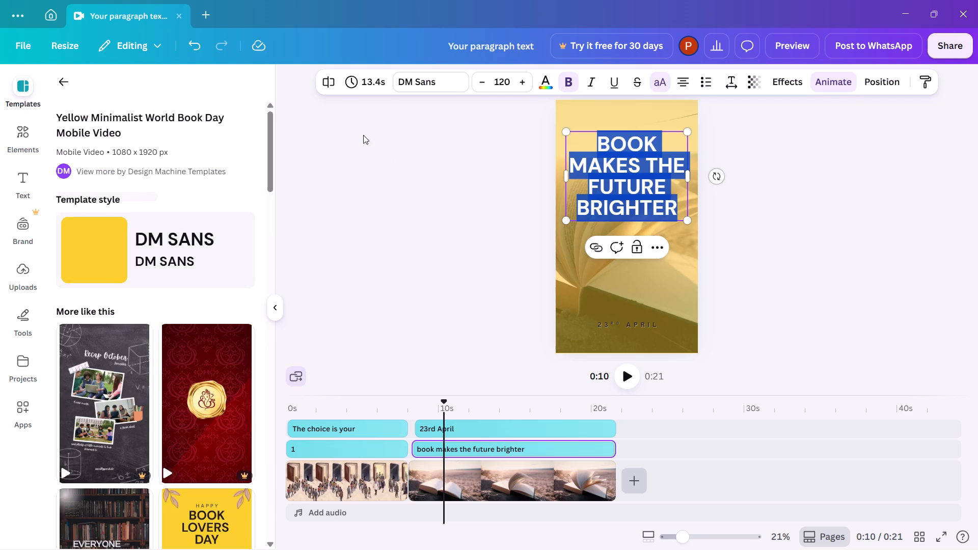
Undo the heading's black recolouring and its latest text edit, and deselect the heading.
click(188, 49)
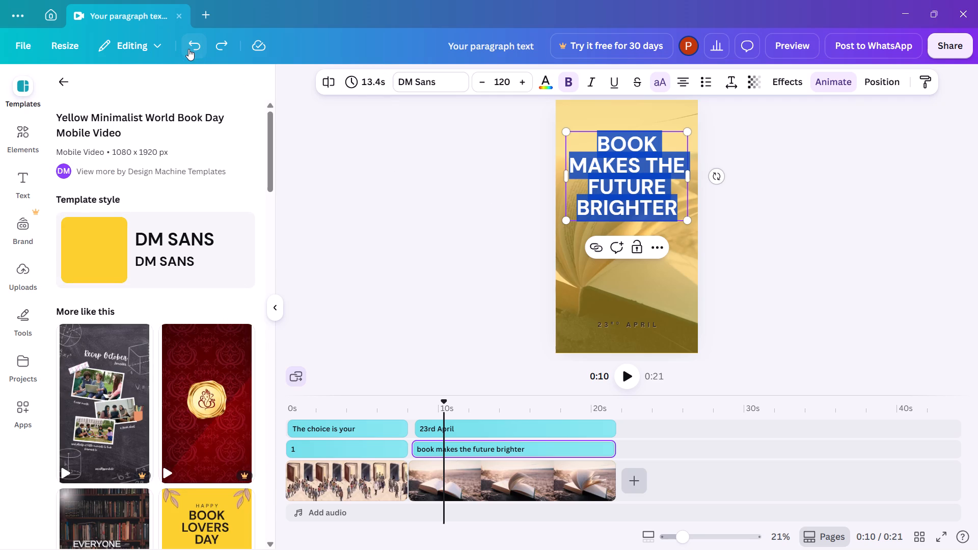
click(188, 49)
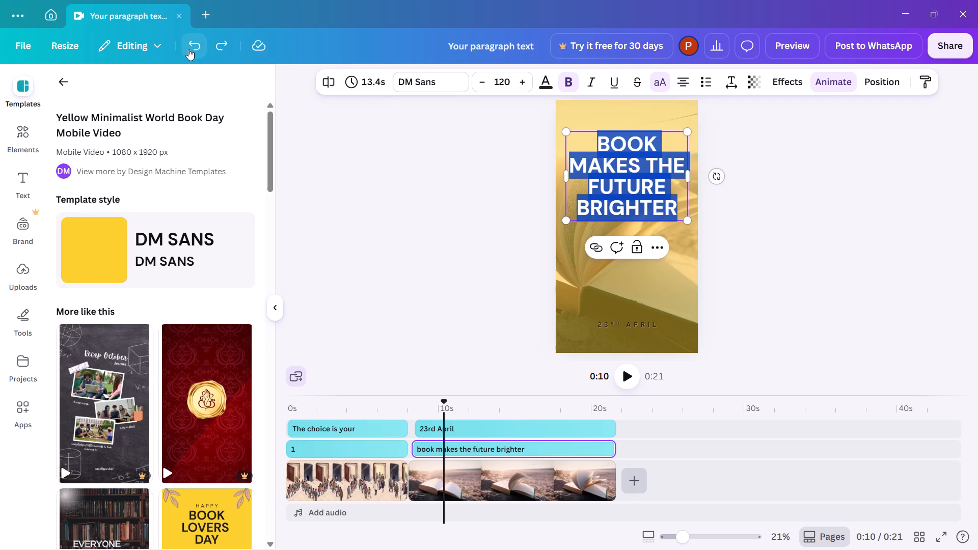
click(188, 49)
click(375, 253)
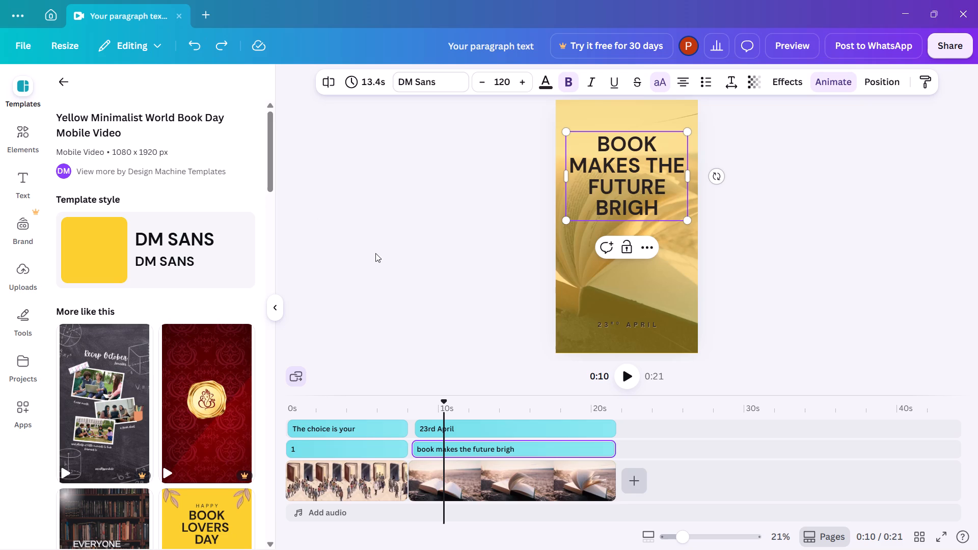
Play the video from the beginning to review both clips in sequence.
click(285, 399)
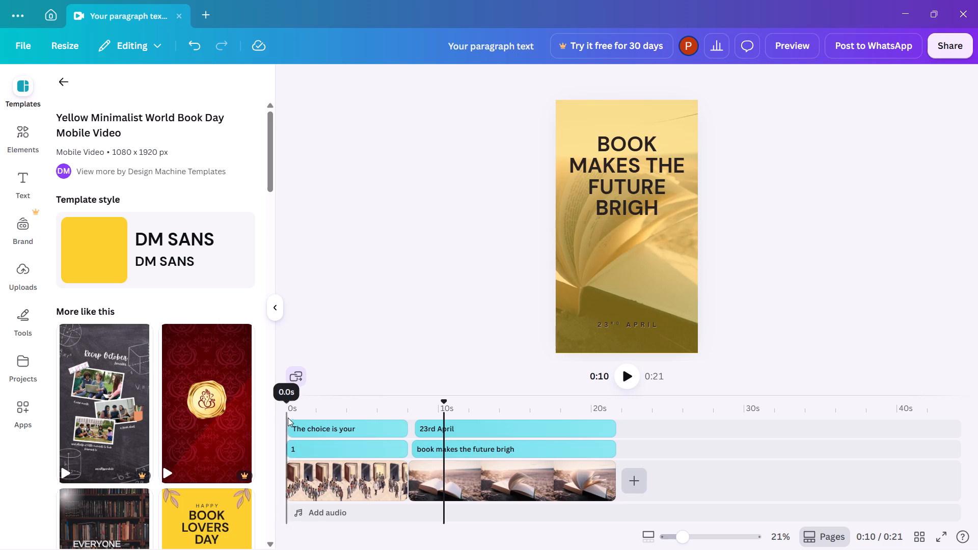
click(288, 414)
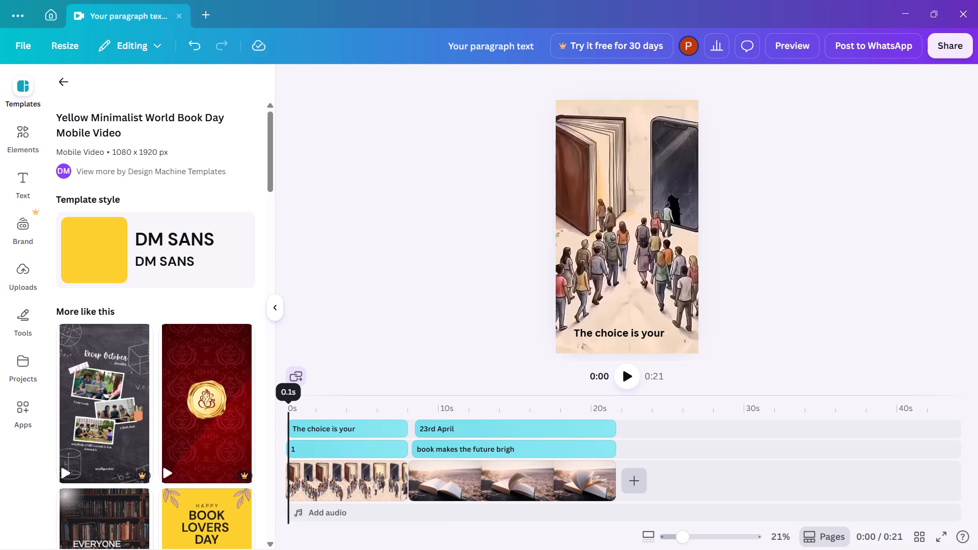
key(space)
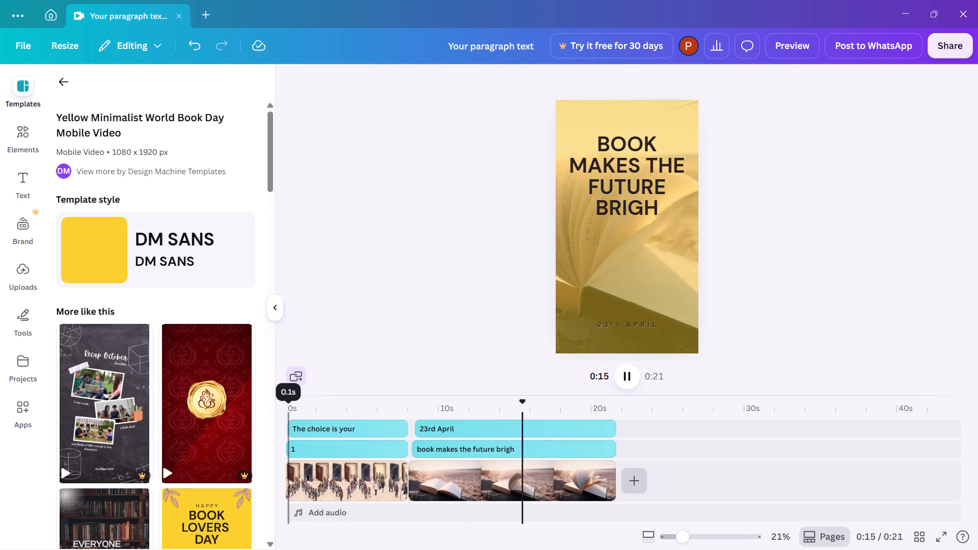
Go back from the World Book Day template details to the "book" template results and look through them.
scroll(144, 482, down, 4)
scroll(144, 482, up, 6)
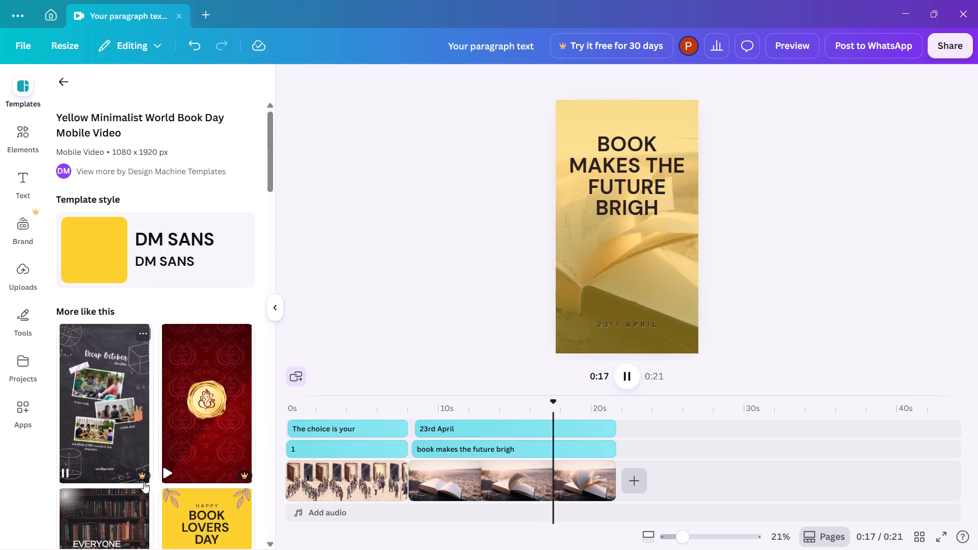
click(60, 81)
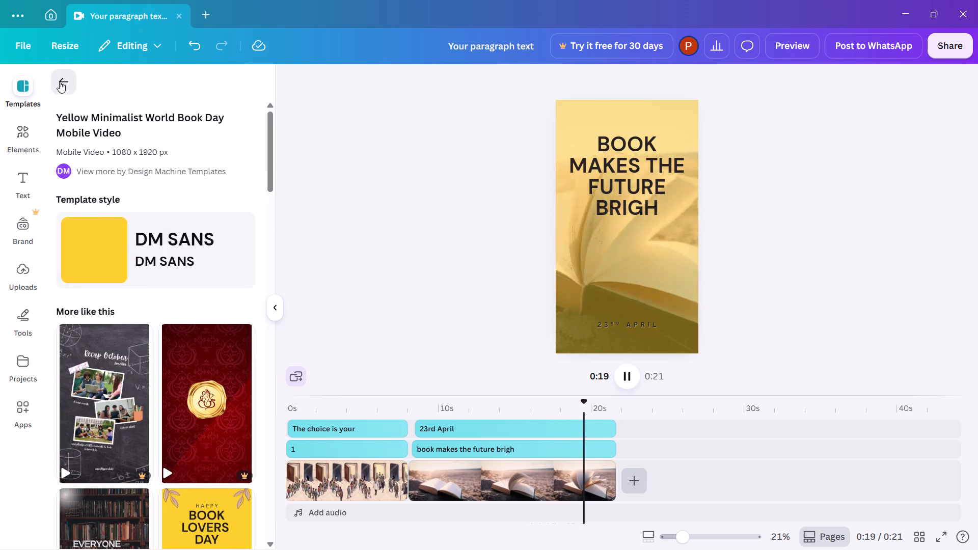
scroll(126, 313, down, 3)
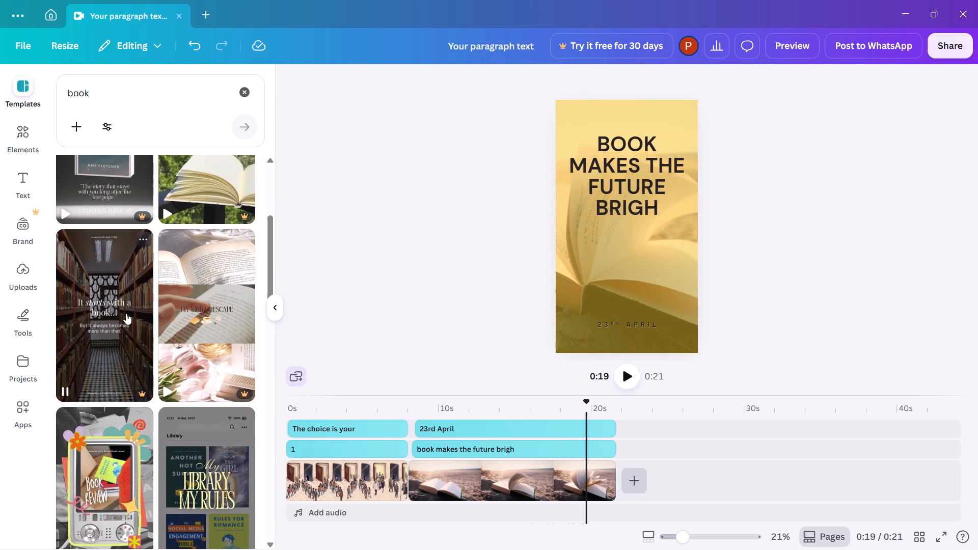
scroll(126, 358, down, 1)
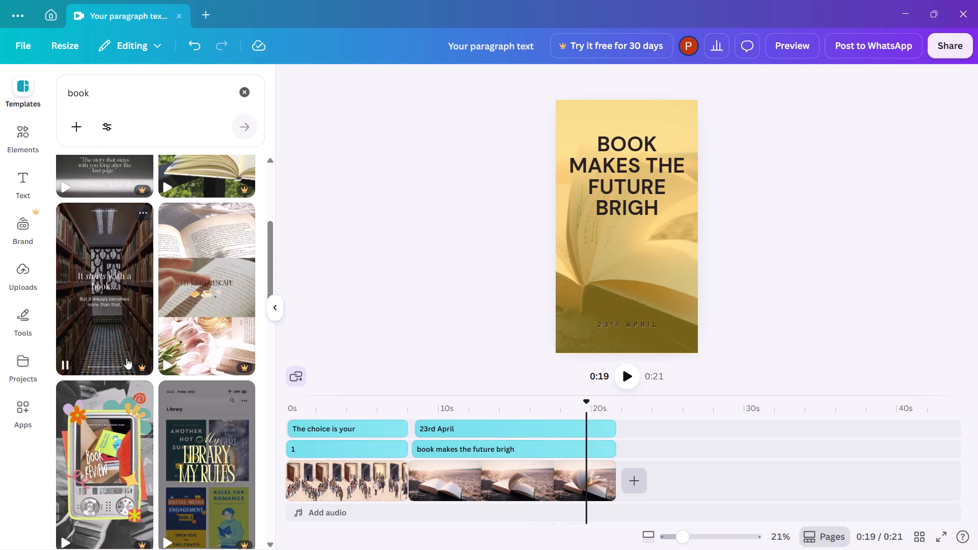
scroll(126, 358, down, 1)
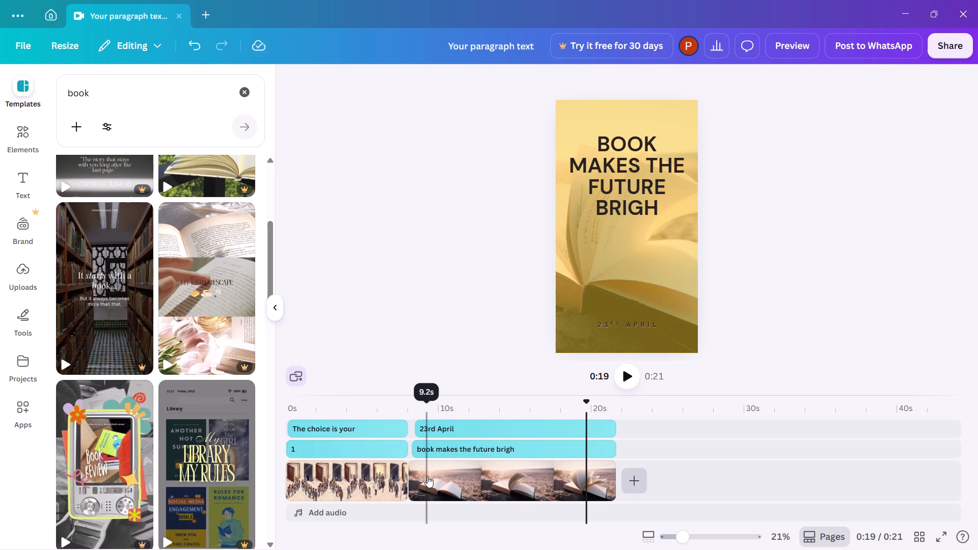
Delete the yellow World Book Day clip that follows the "The choice is your" video.
click(438, 492)
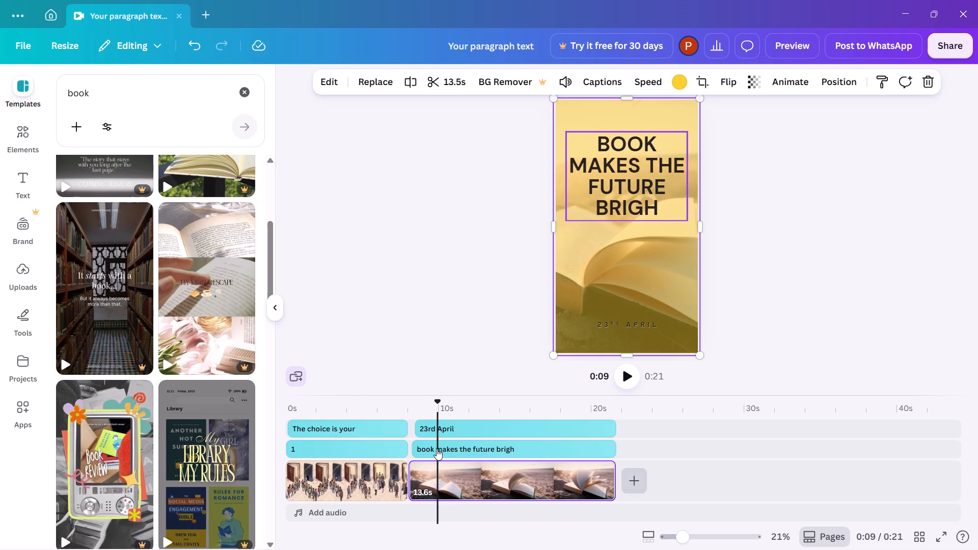
click(933, 75)
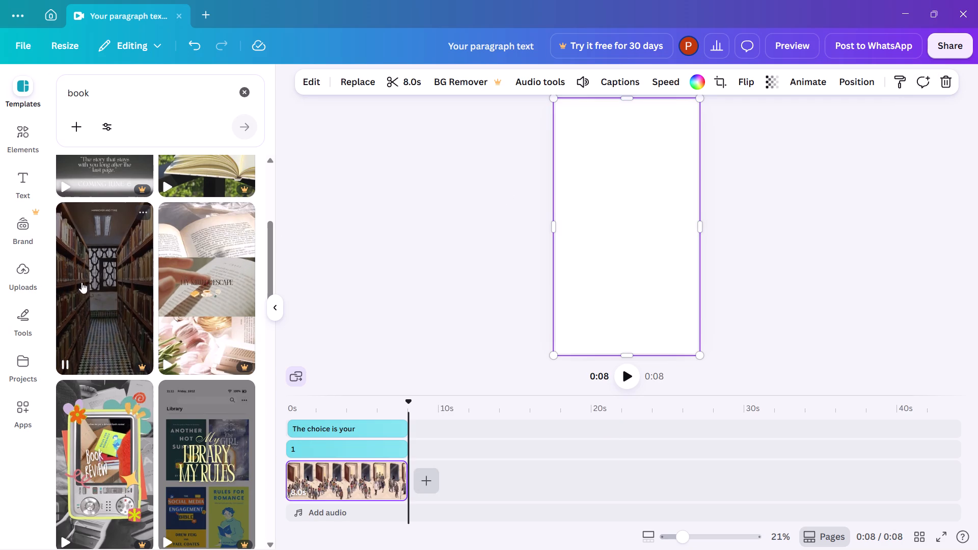
Find the black-and-white "10 Books You Won't Be Able to Put Down!" template among the "book" results and add it after the first clip.
scroll(138, 345, up, 4)
scroll(138, 345, down, 1)
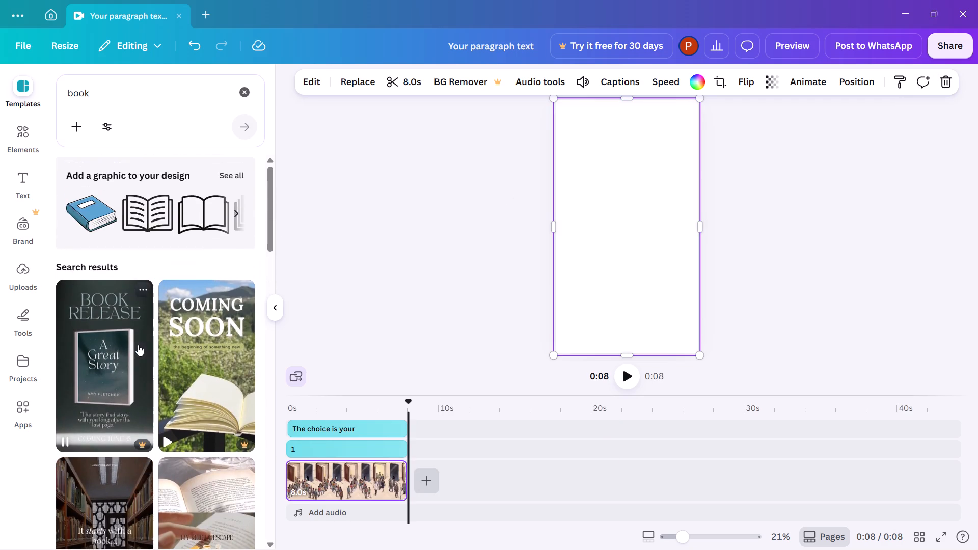
scroll(138, 345, down, 3)
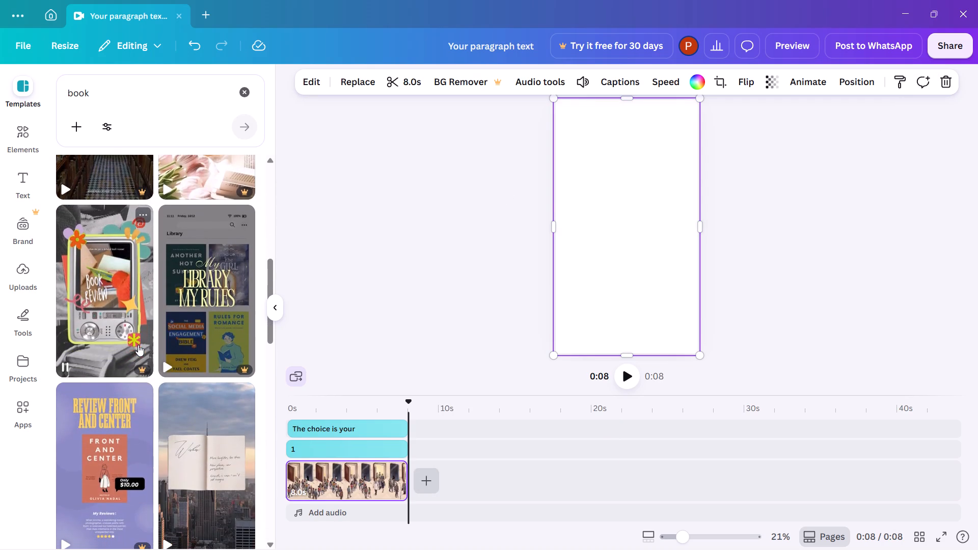
scroll(142, 322, down, 4)
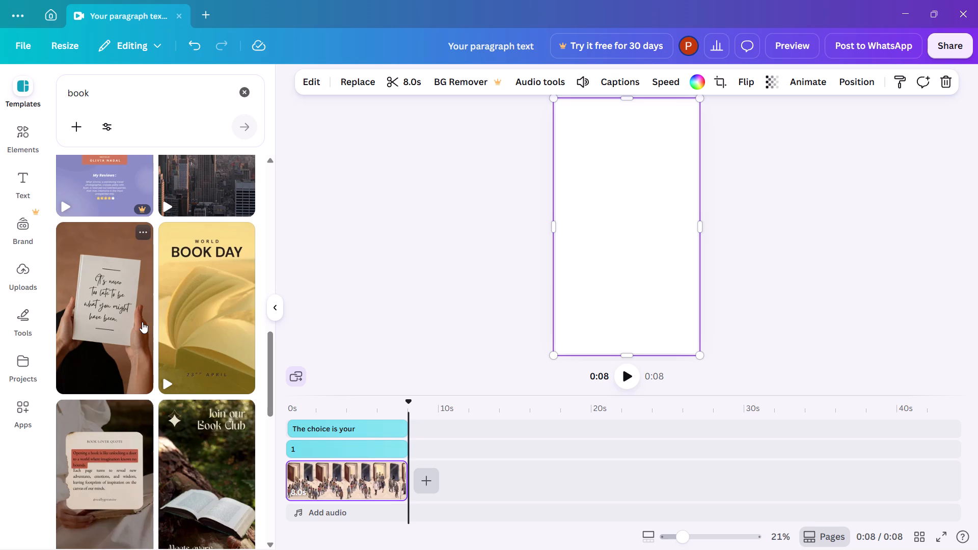
scroll(142, 322, down, 3)
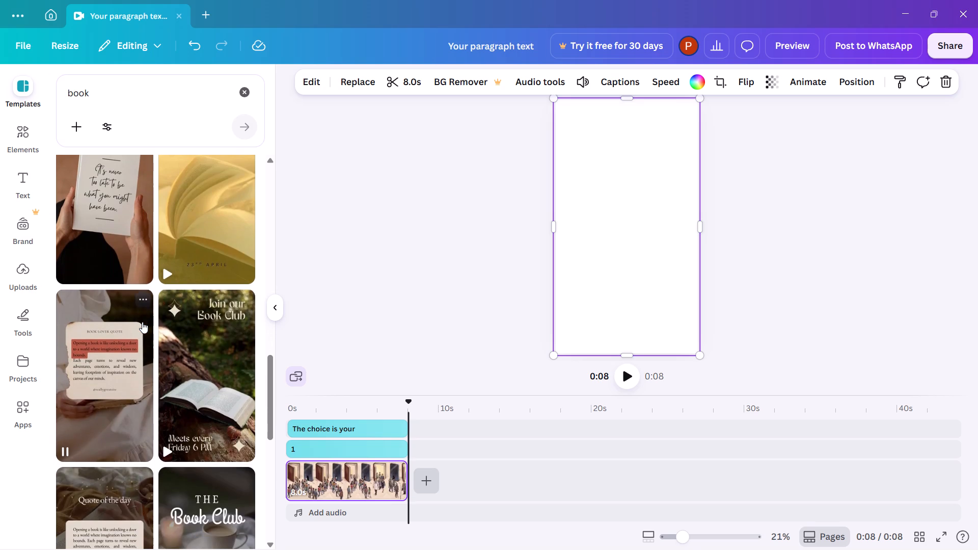
scroll(142, 322, down, 1)
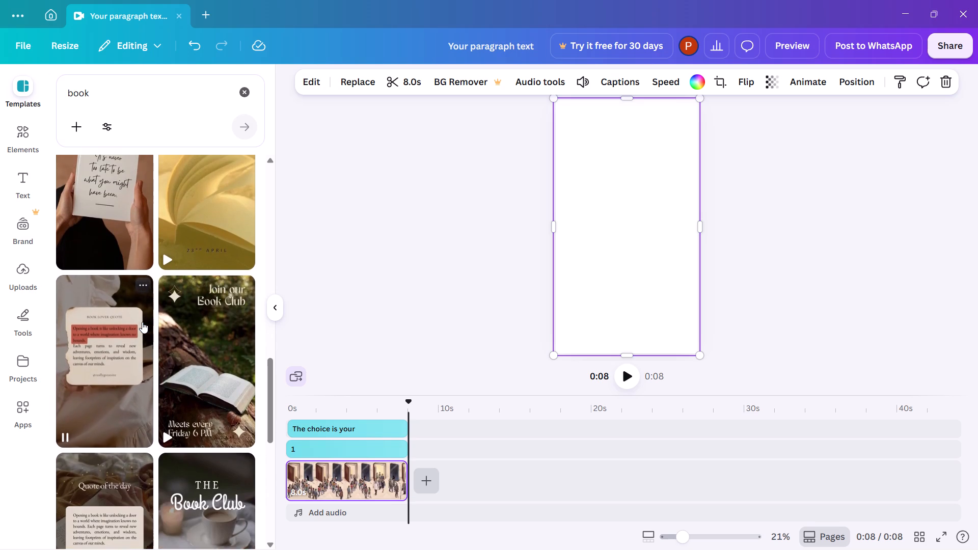
scroll(142, 322, down, 4)
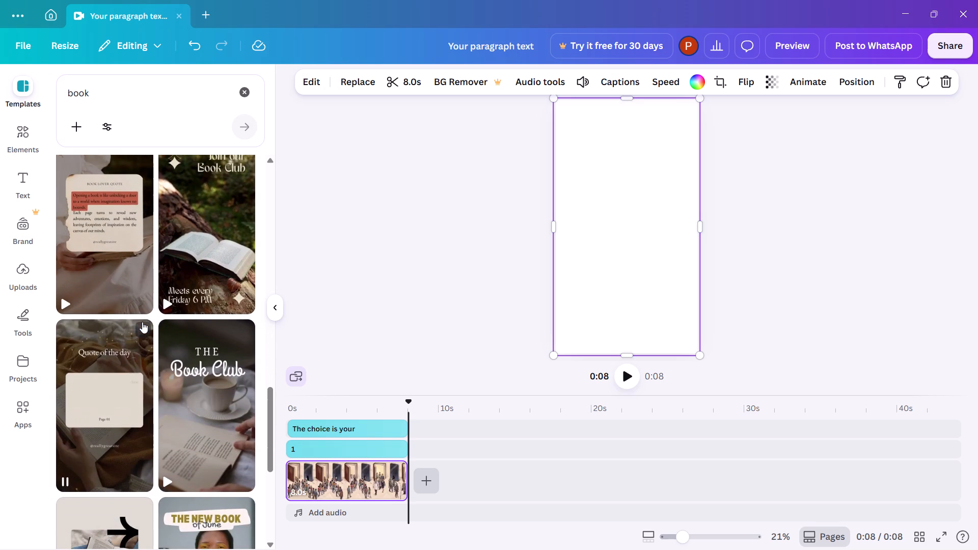
scroll(142, 322, down, 1)
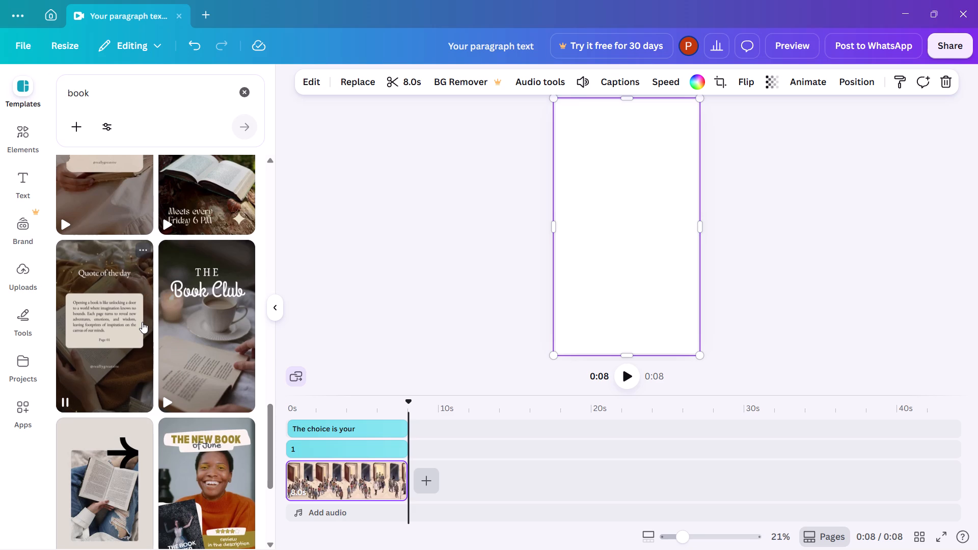
scroll(142, 322, down, 3)
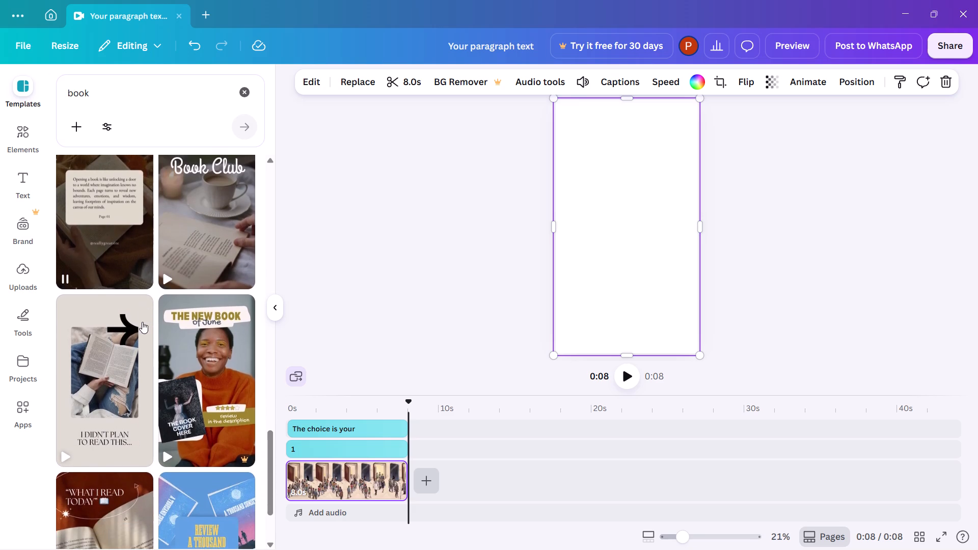
scroll(142, 322, down, 4)
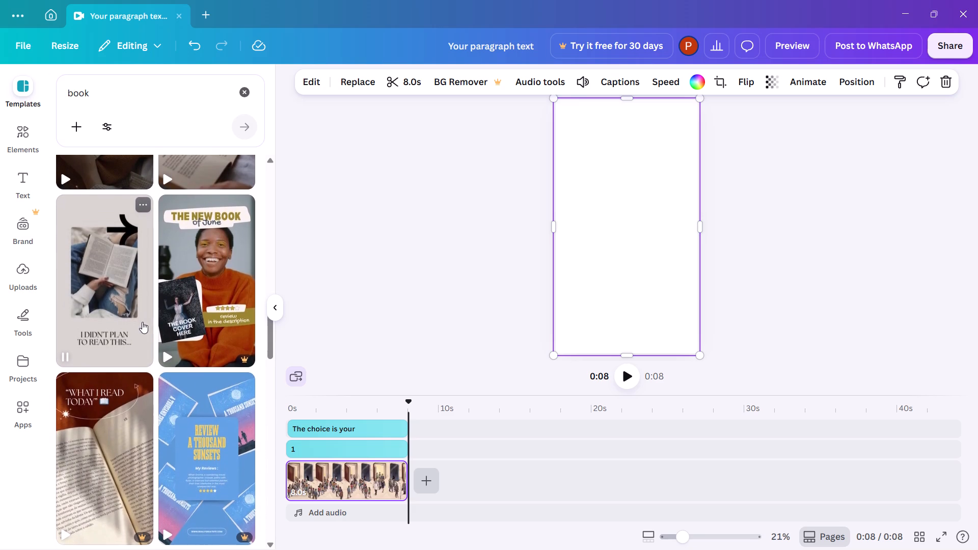
scroll(142, 322, down, 2)
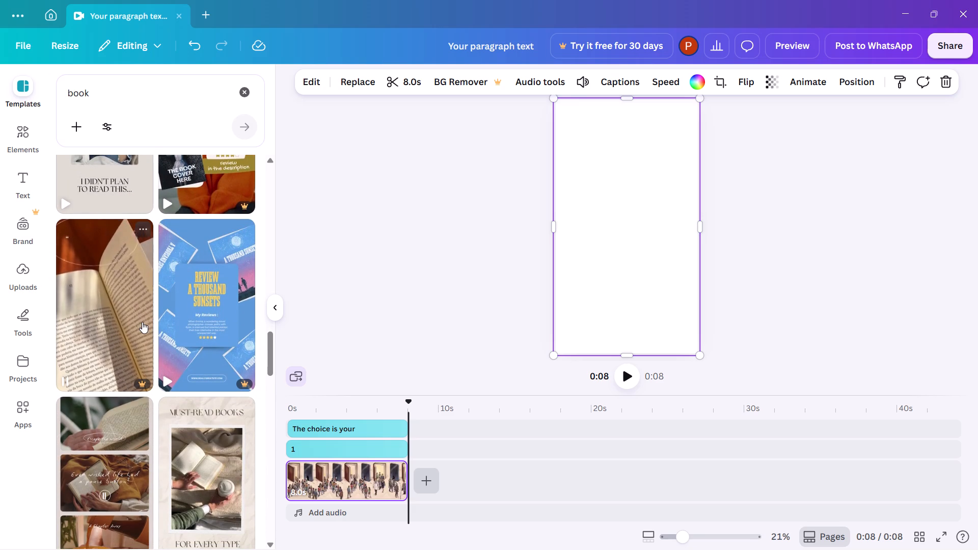
scroll(142, 322, down, 1)
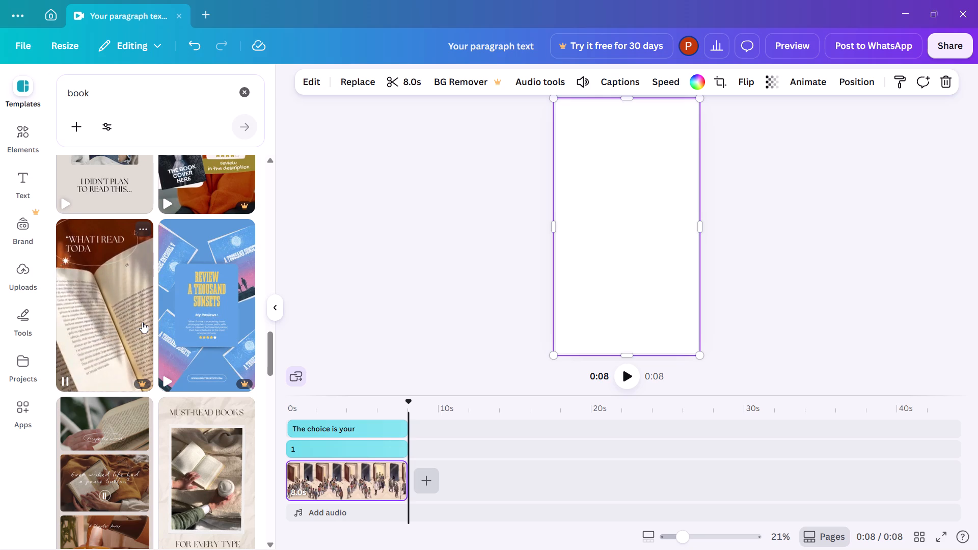
scroll(142, 322, down, 1)
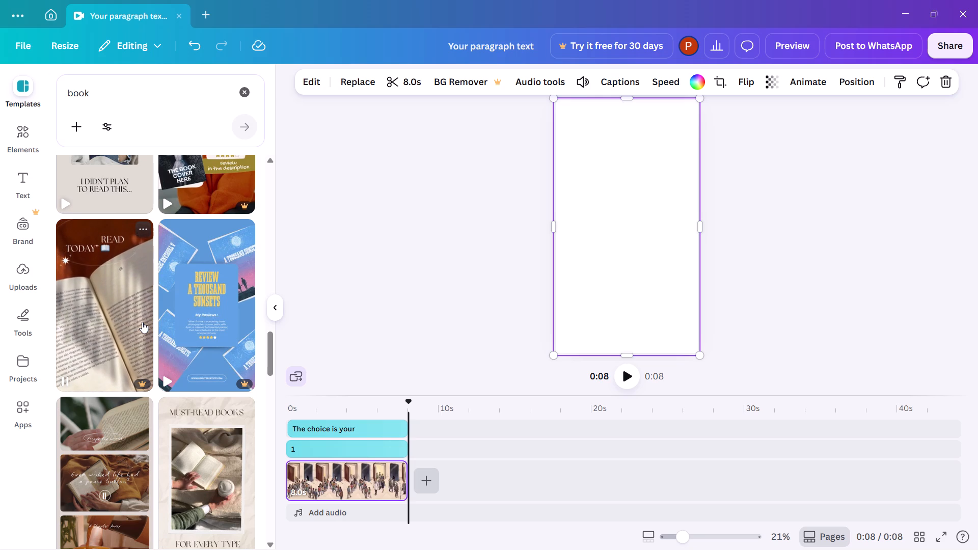
scroll(142, 322, down, 3)
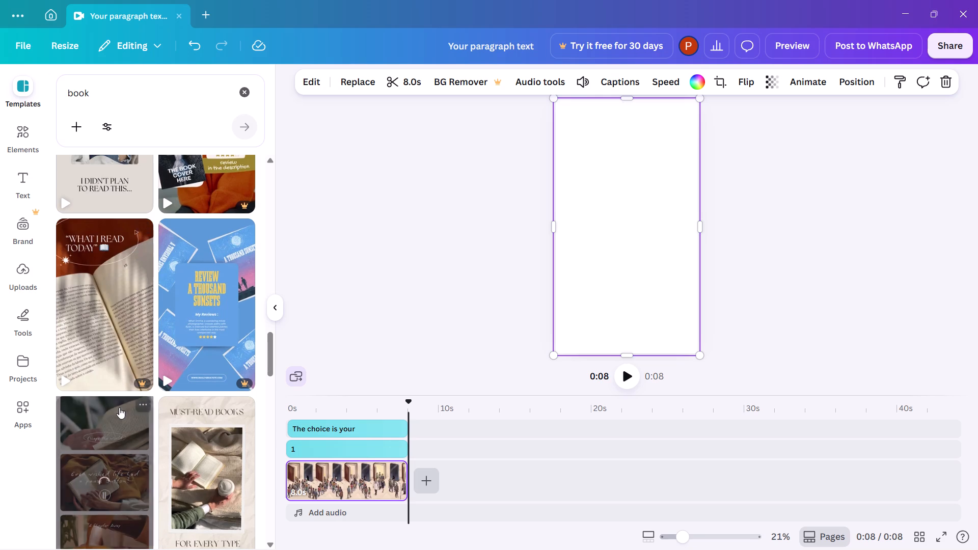
scroll(119, 407, down, 1)
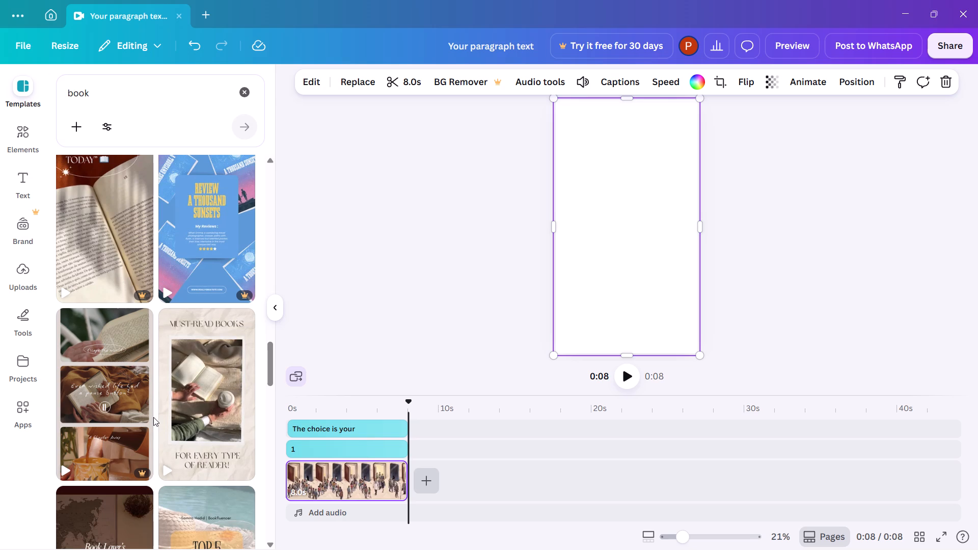
scroll(141, 427, down, 3)
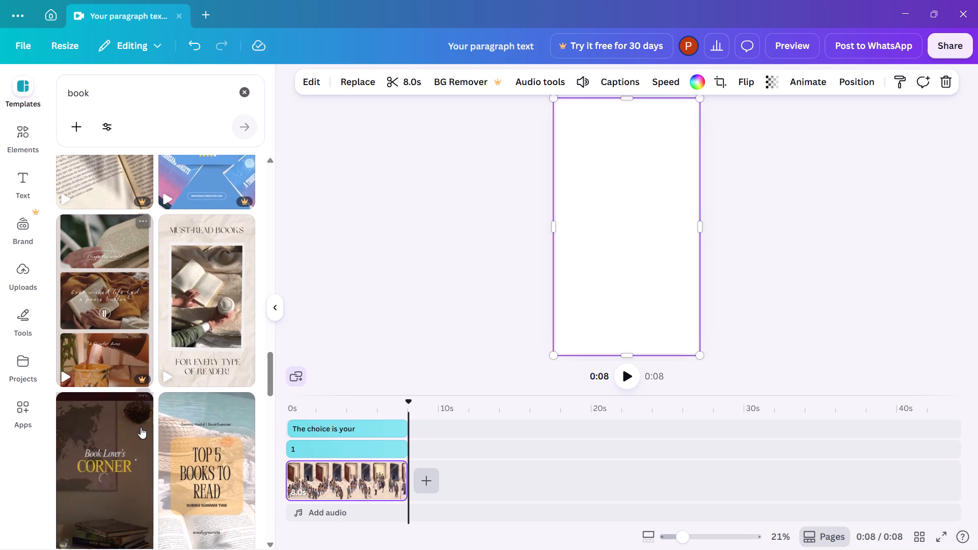
scroll(159, 380, down, 2)
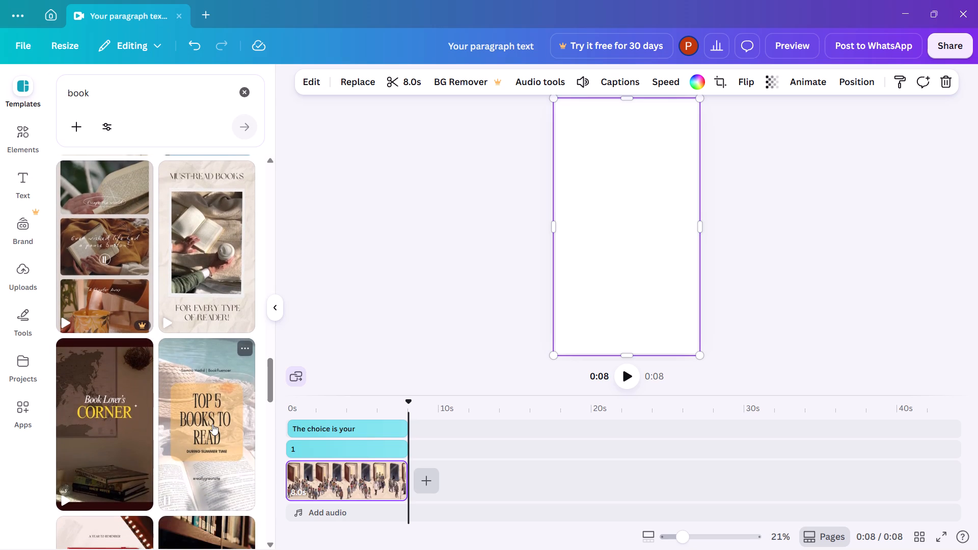
scroll(215, 446, down, 3)
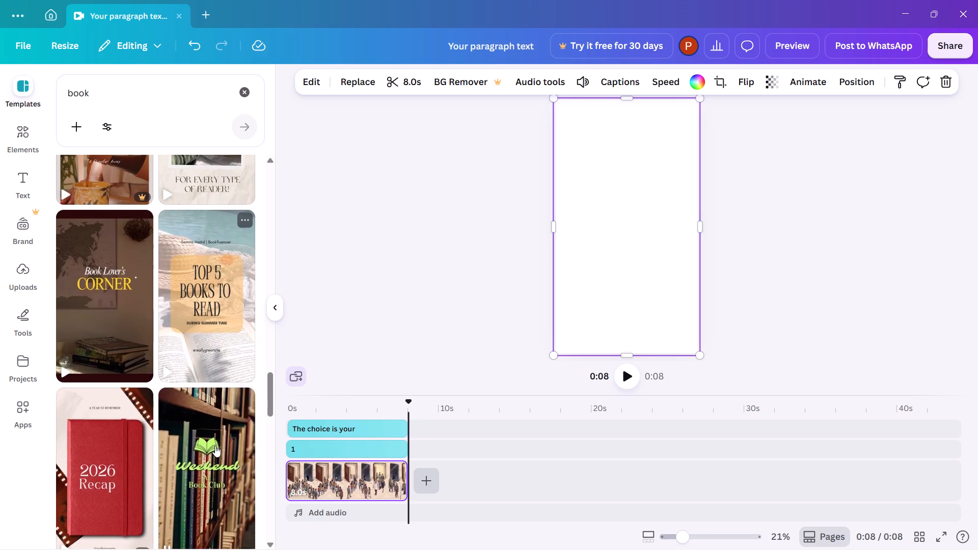
scroll(166, 424, down, 1)
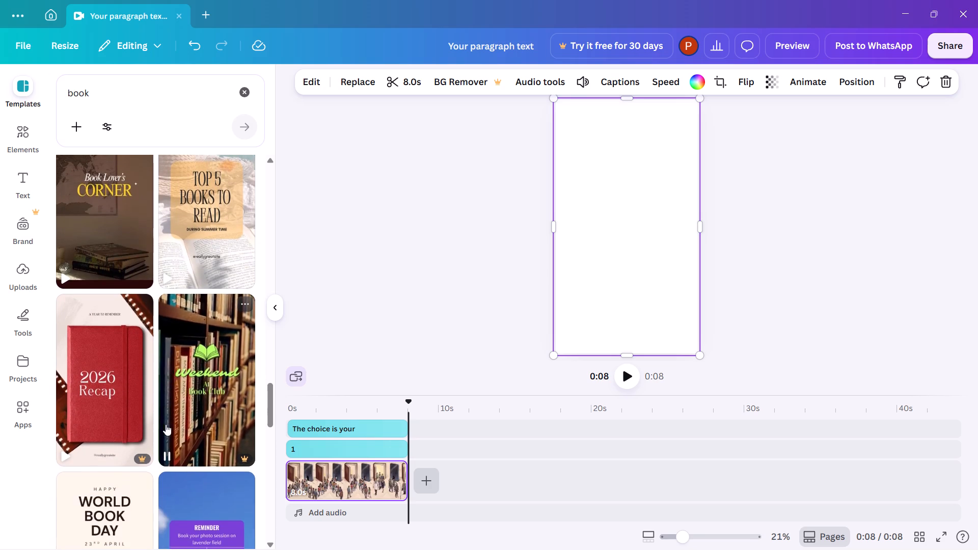
scroll(166, 424, down, 1)
scroll(182, 340, down, 1)
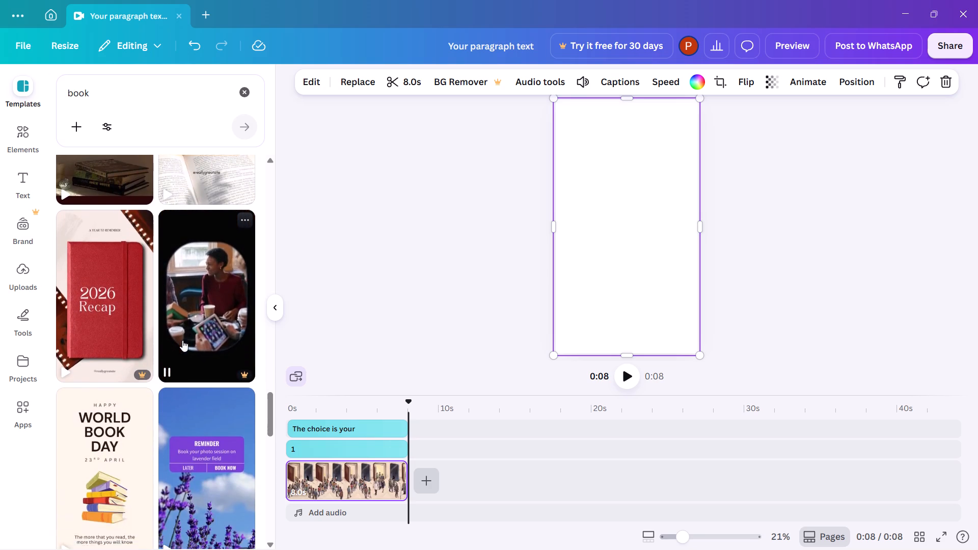
scroll(182, 340, down, 2)
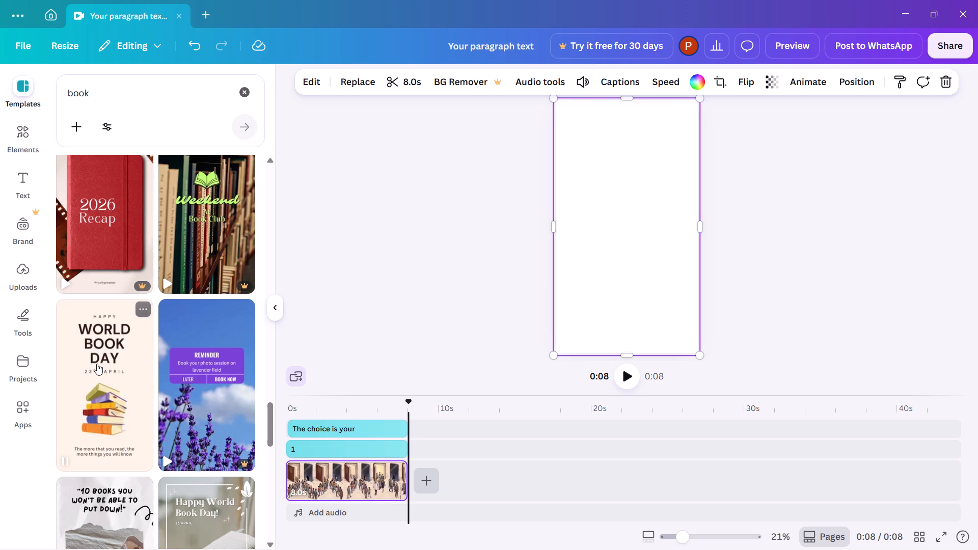
scroll(97, 364, down, 1)
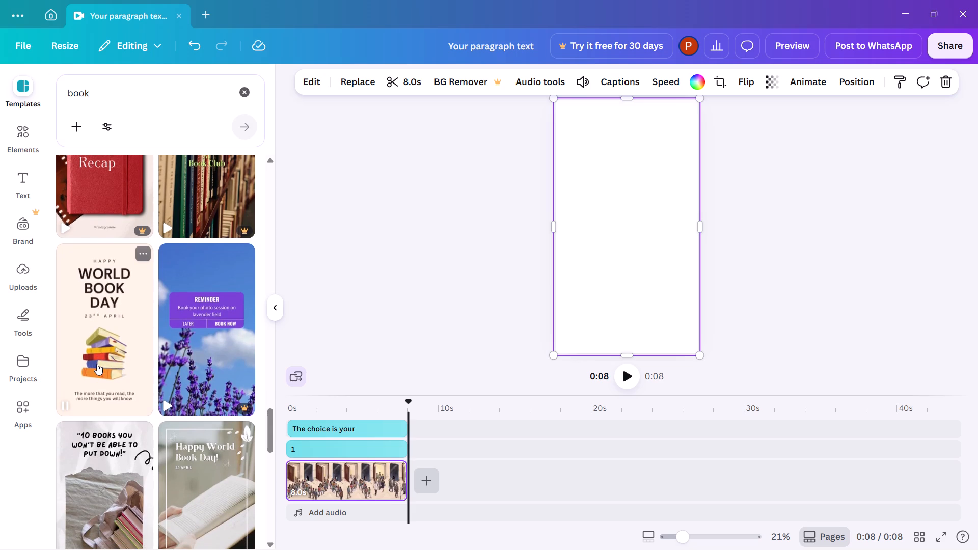
scroll(97, 364, down, 2)
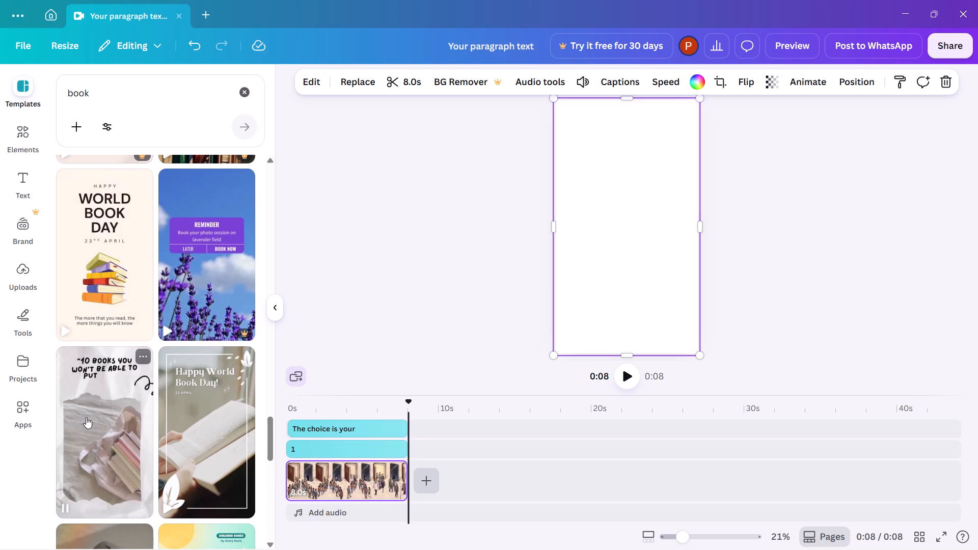
click(88, 464)
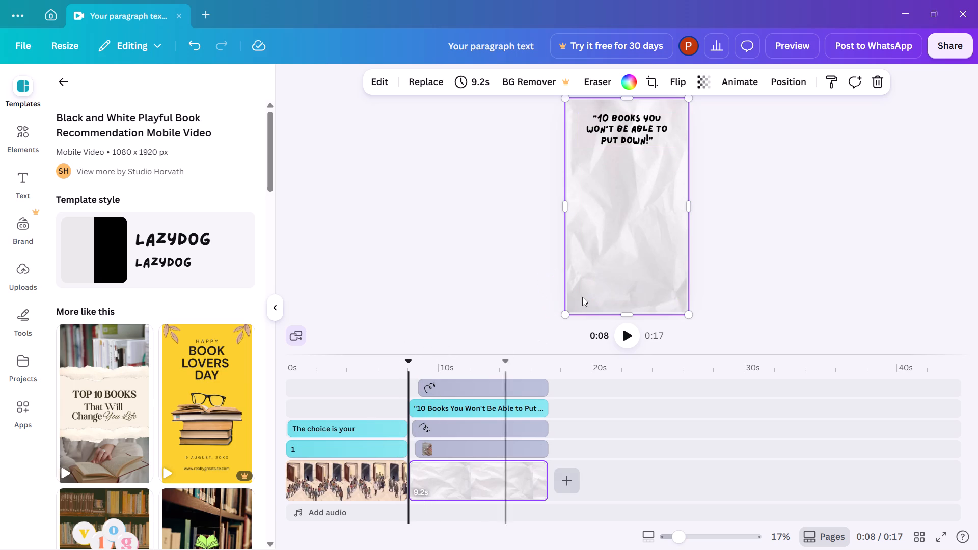
Replace the "10 Books You Won't Be Able to Put Down!" heading text with "book makes the future brighter".
click(646, 127)
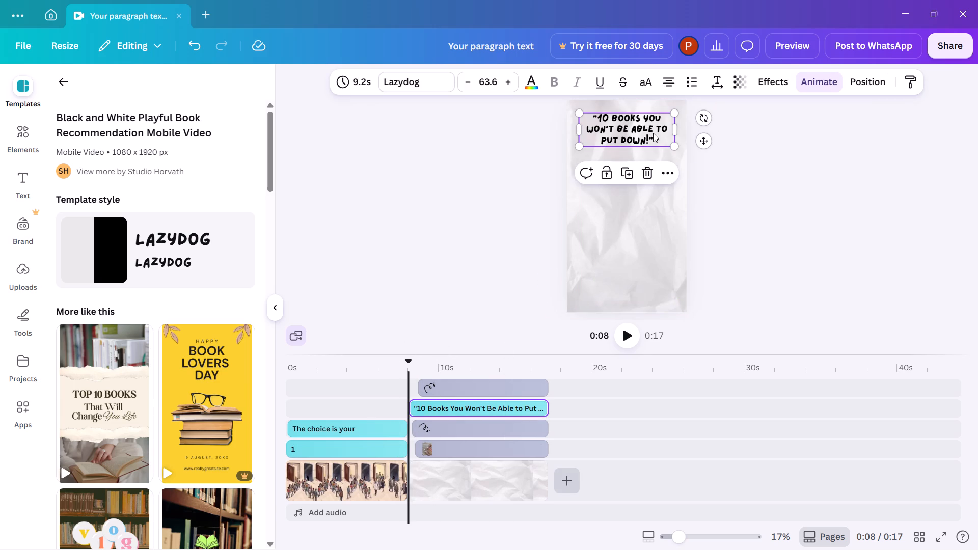
click(653, 133)
key(BackSpace)
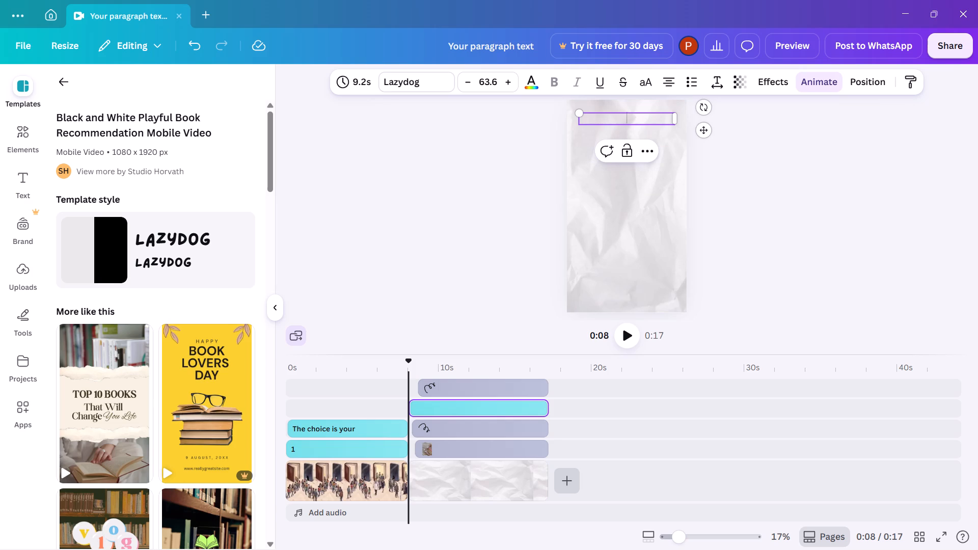
text(boo)
key(k)
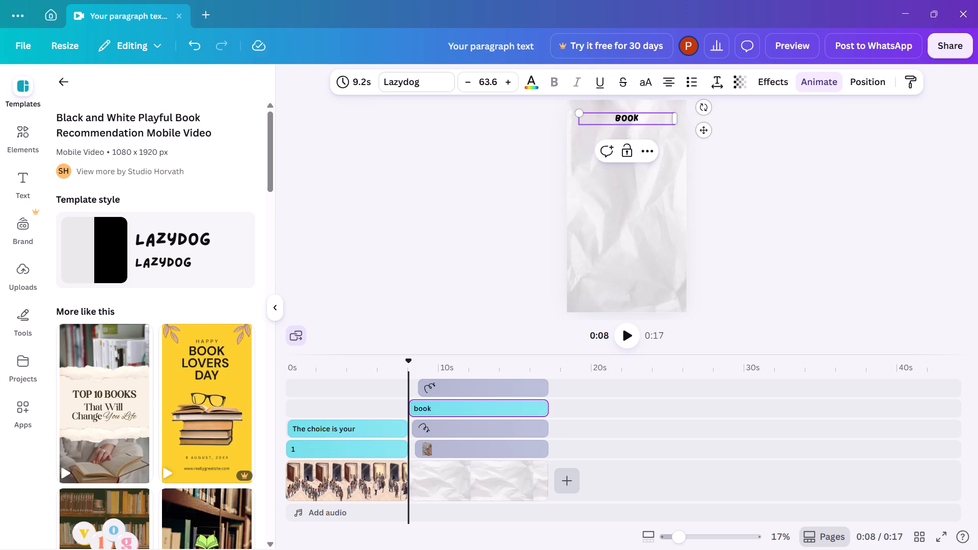
key(space)
text(makes)
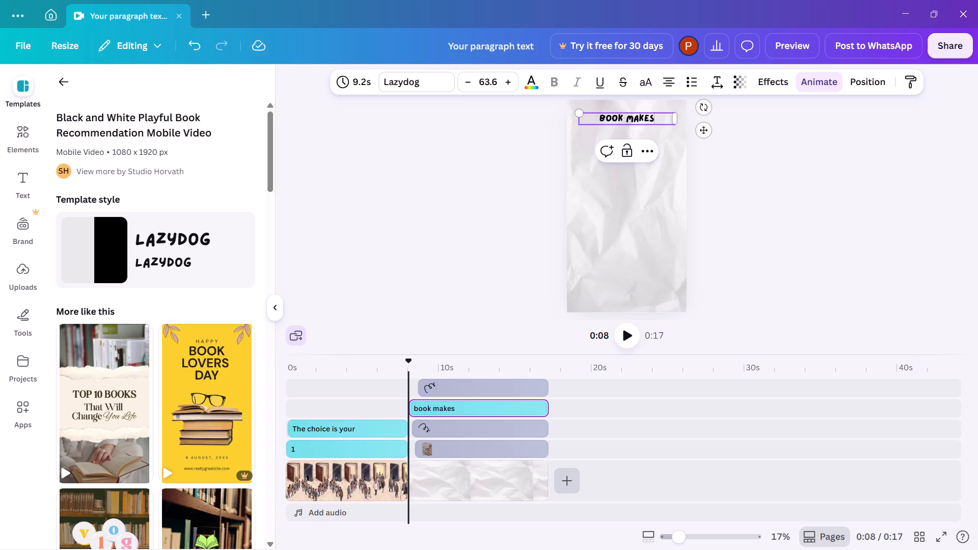
key(space)
text(the)
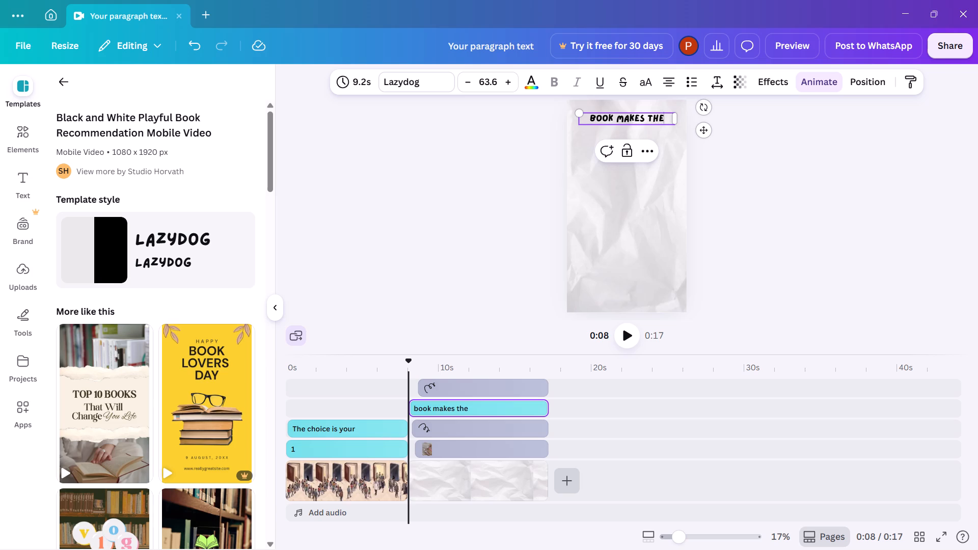
key(space)
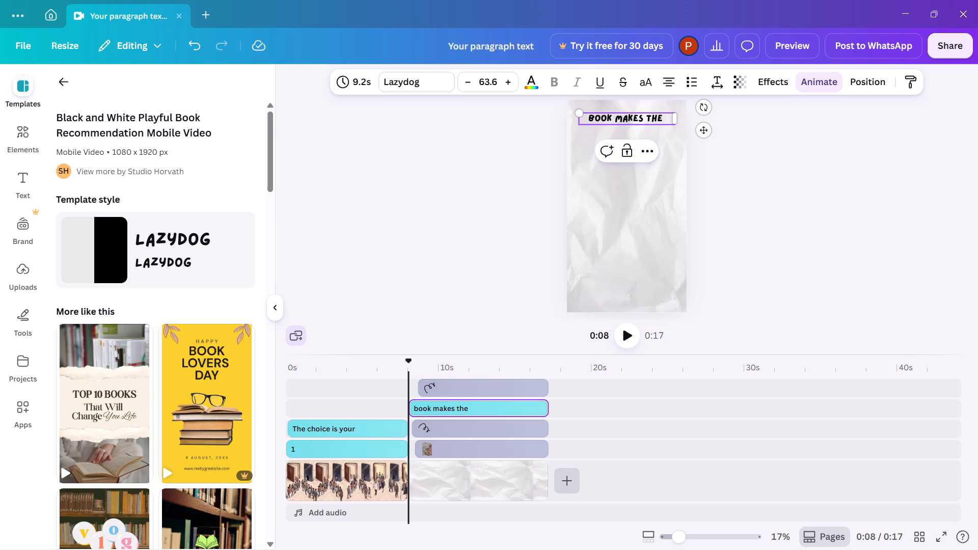
text(fut)
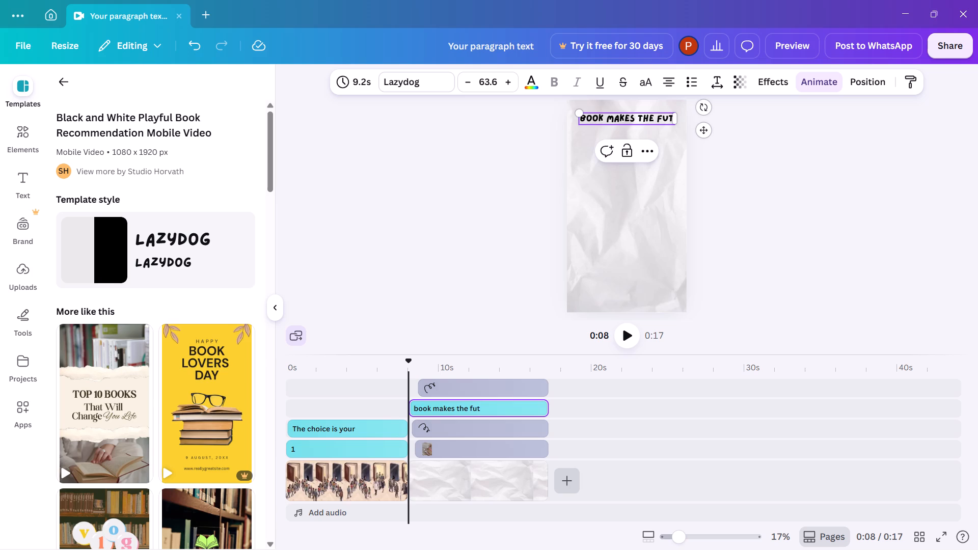
text(ure)
key(space)
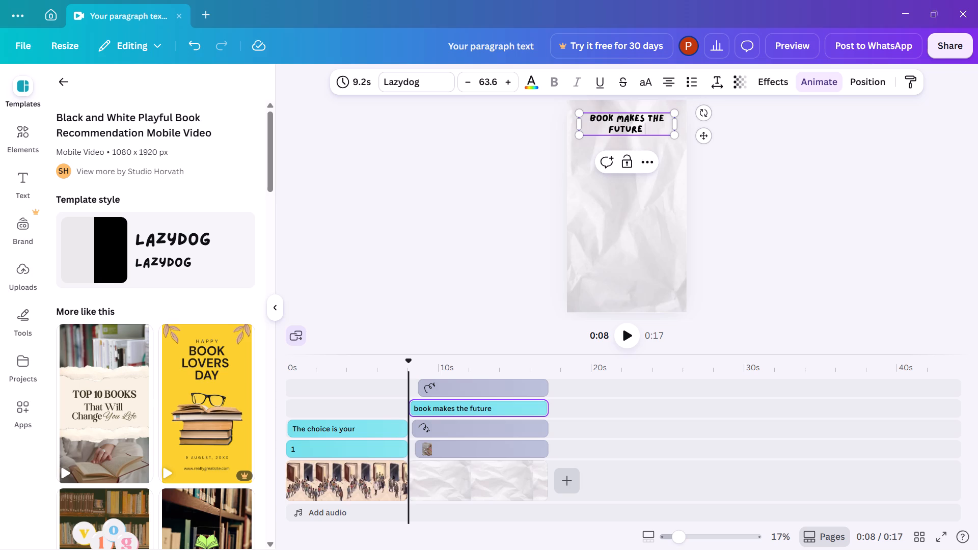
text(b)
text(ri)
text(gh)
text(ter)
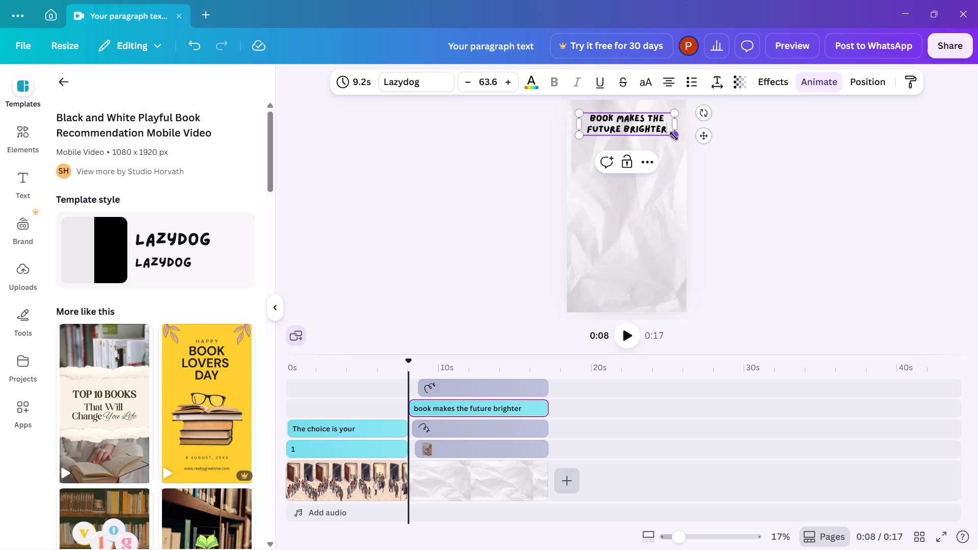
Enlarge the "book makes the future brighter" heading slightly, to a font size of about 65.8.
drag(674, 136, 677, 153)
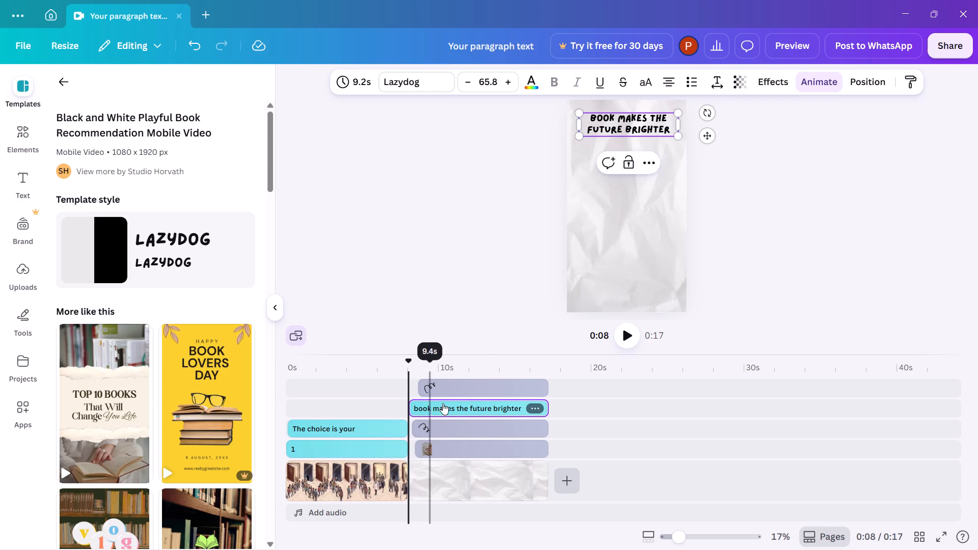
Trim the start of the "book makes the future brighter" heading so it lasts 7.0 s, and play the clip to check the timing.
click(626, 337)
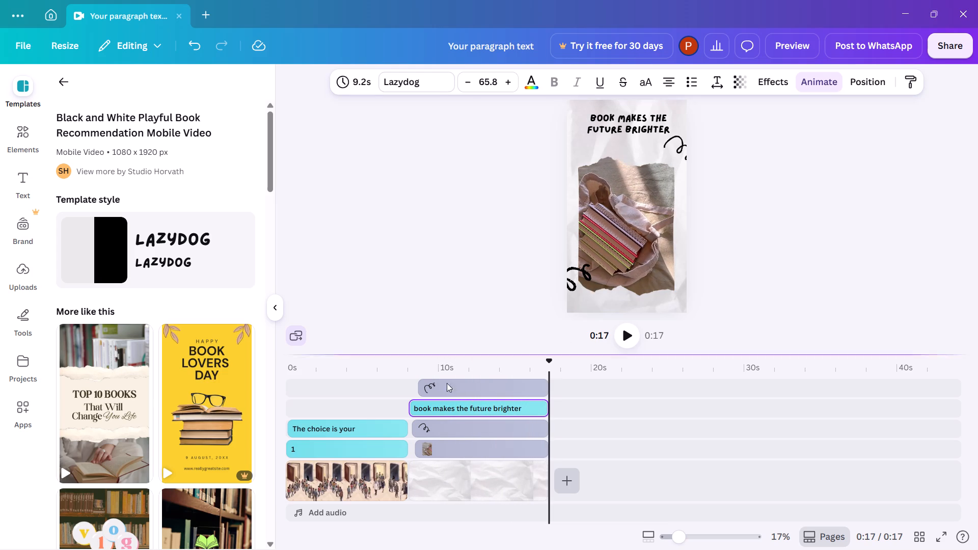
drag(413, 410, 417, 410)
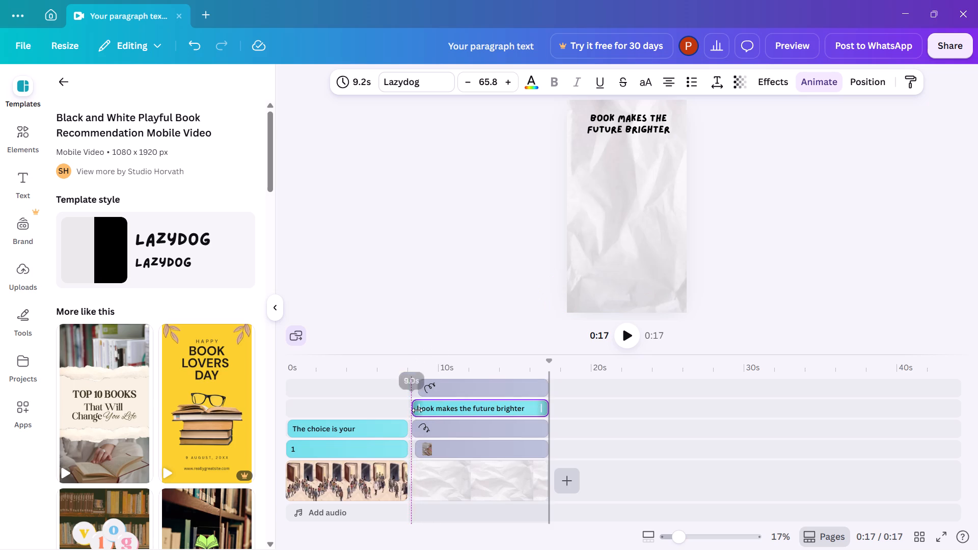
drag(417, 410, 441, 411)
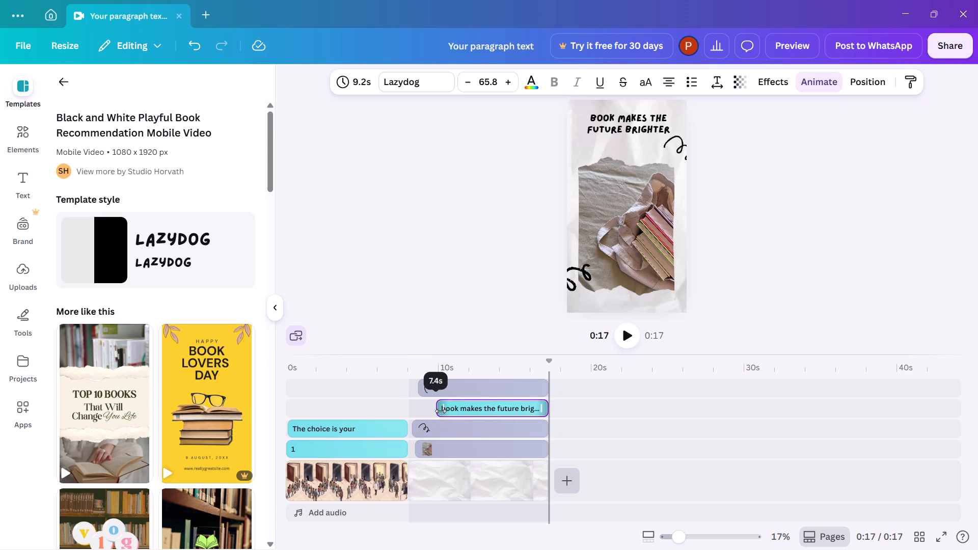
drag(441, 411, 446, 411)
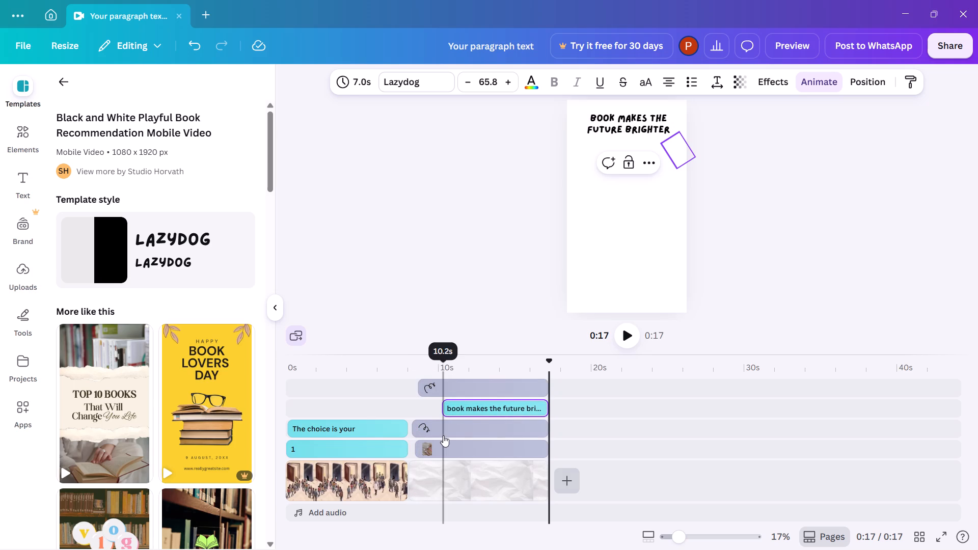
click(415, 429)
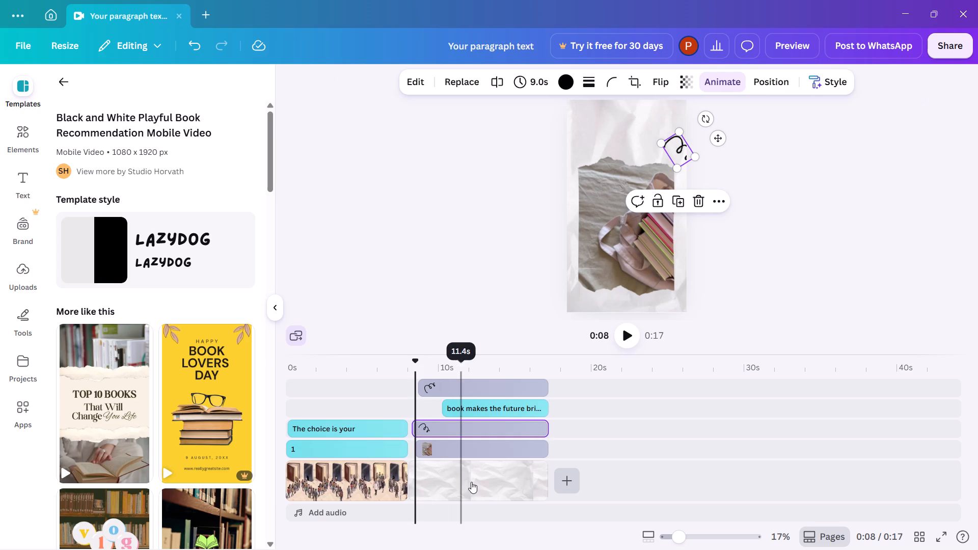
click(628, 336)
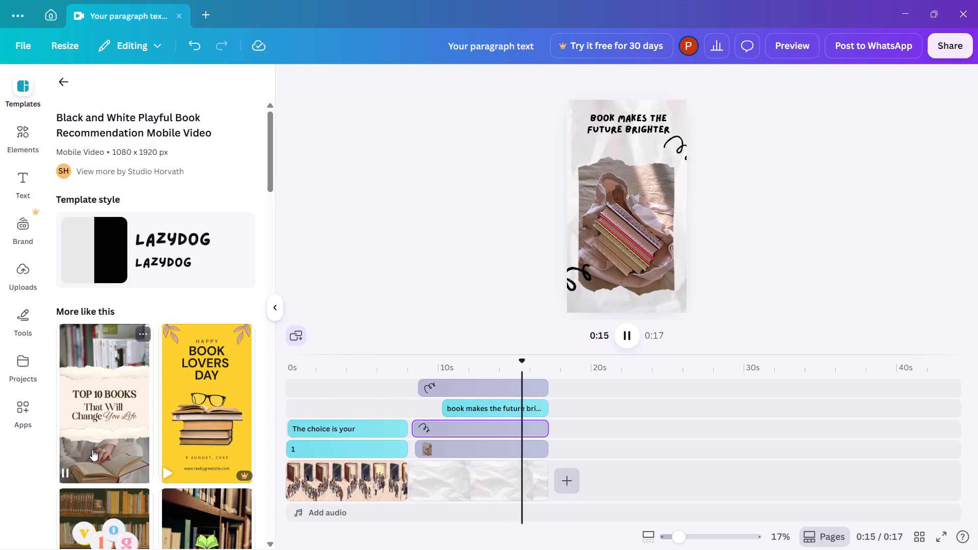
Add the cream-and-brown "Top 10 Books That Will Change You Life" template as a new clip at the video's end and preview it.
click(99, 431)
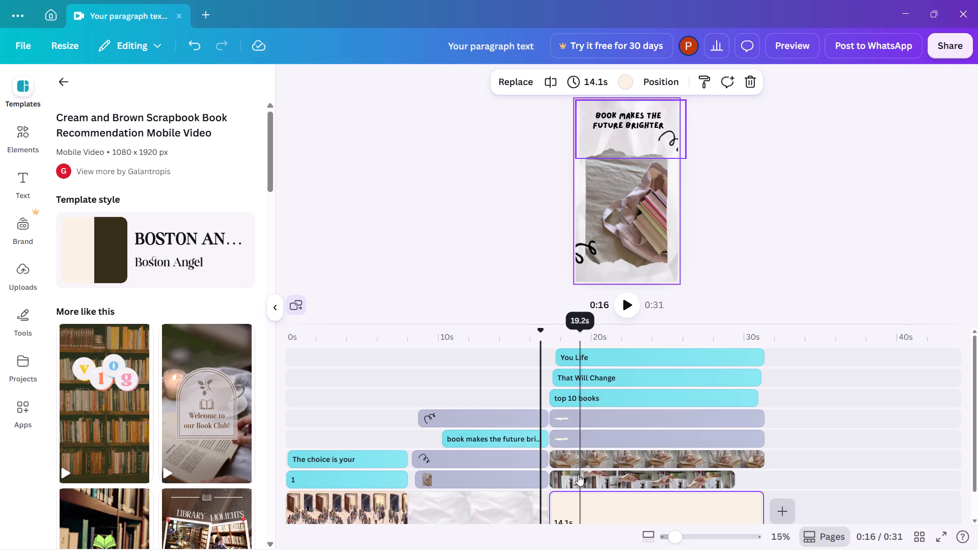
click(563, 462)
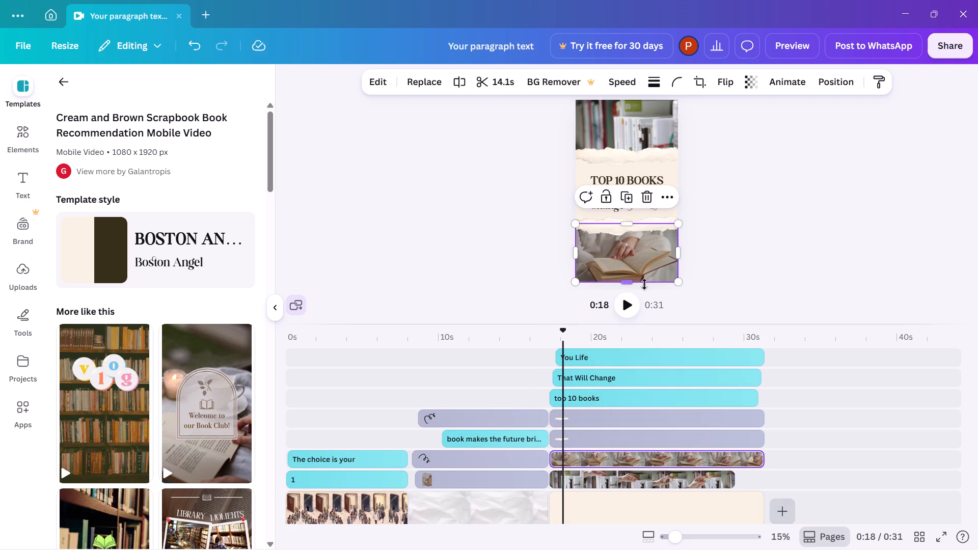
click(626, 304)
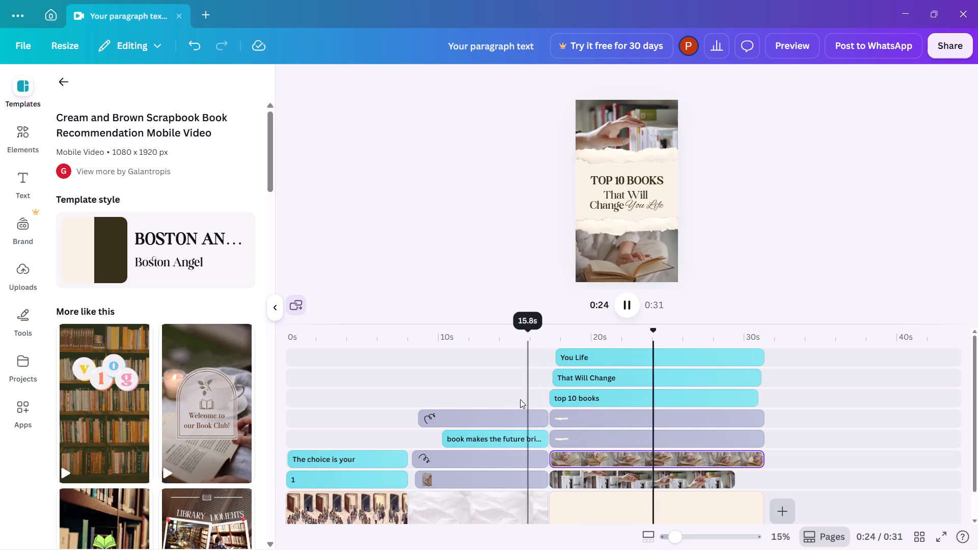
Delete the crumpled-paper "book makes the future brighter" clip between the first clip and the "Top 10 Books" clip.
click(425, 508)
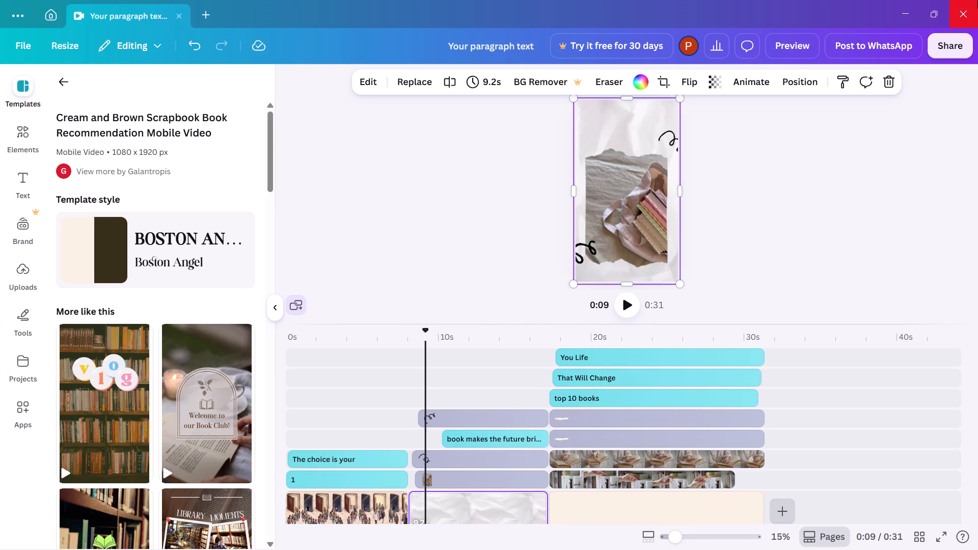
click(898, 84)
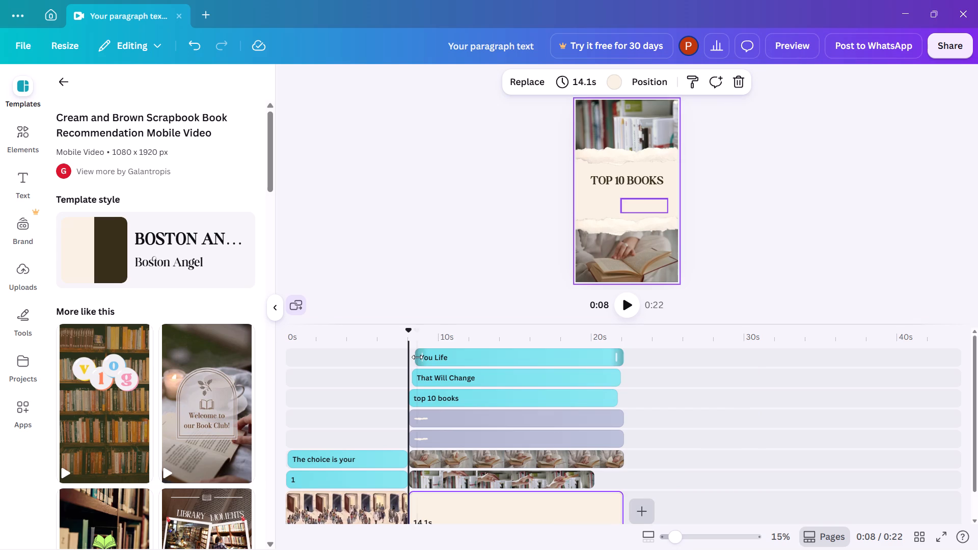
Select the "You Life" text and the "That Will Change" text in turn in the "Top 10 Books" clip.
click(435, 356)
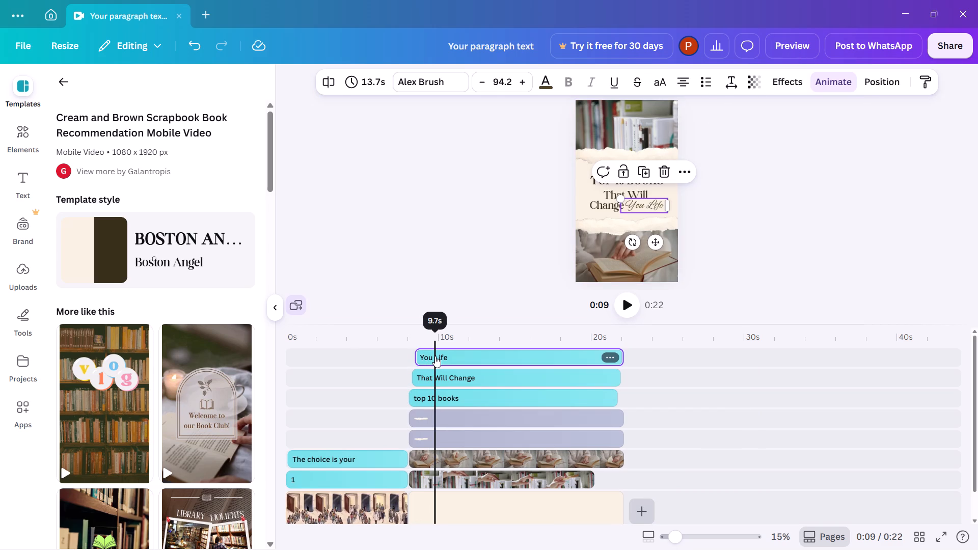
click(461, 371)
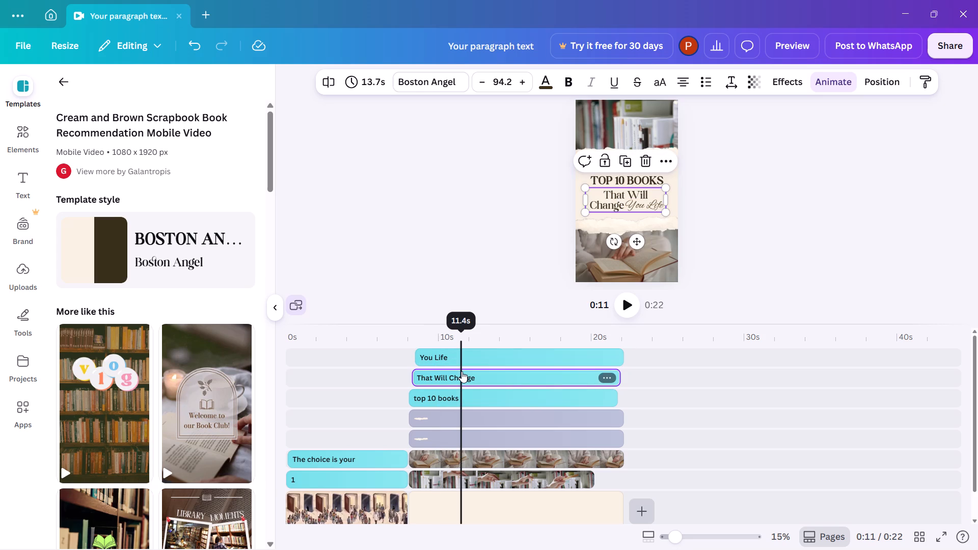
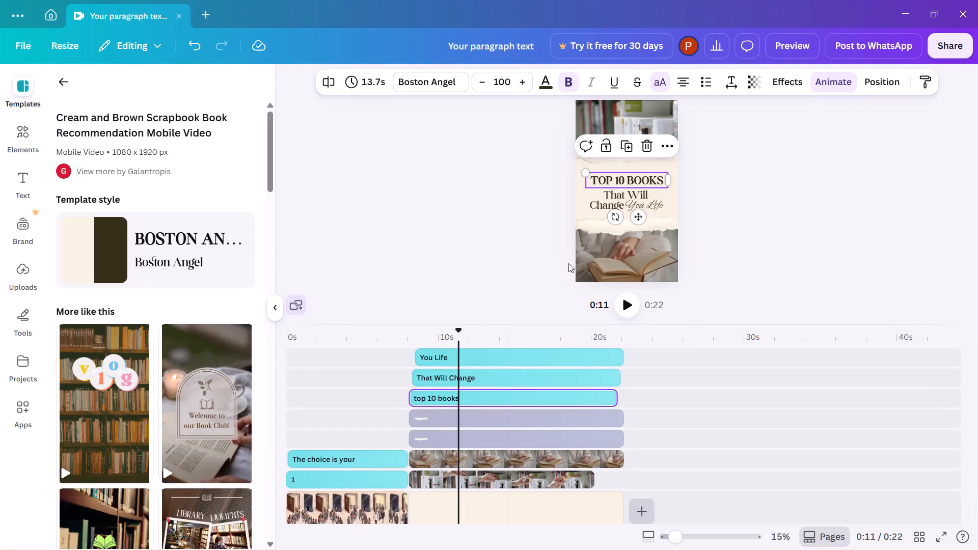
Replace the "top 10 books" heading with "the book" and play the video from the clip join and from the start.
click(620, 177)
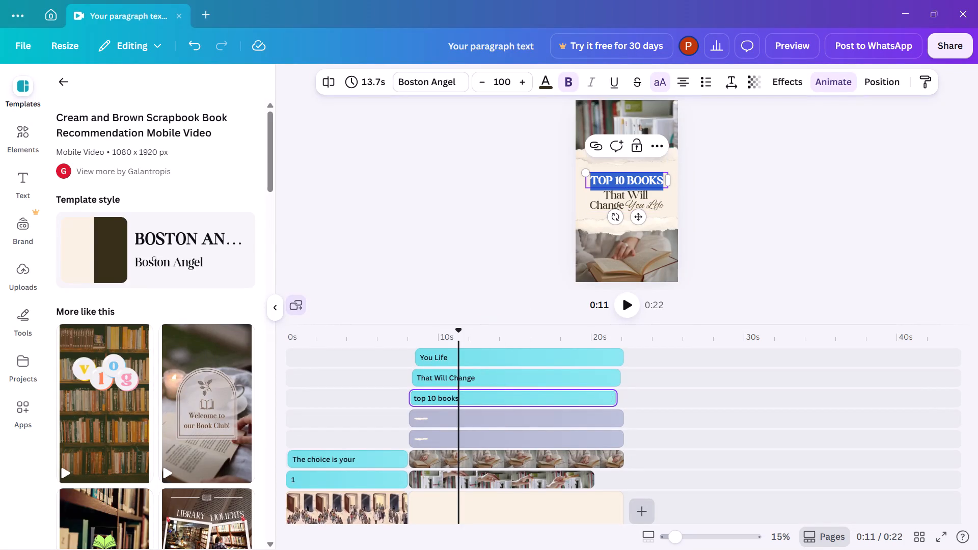
key(BackSpace)
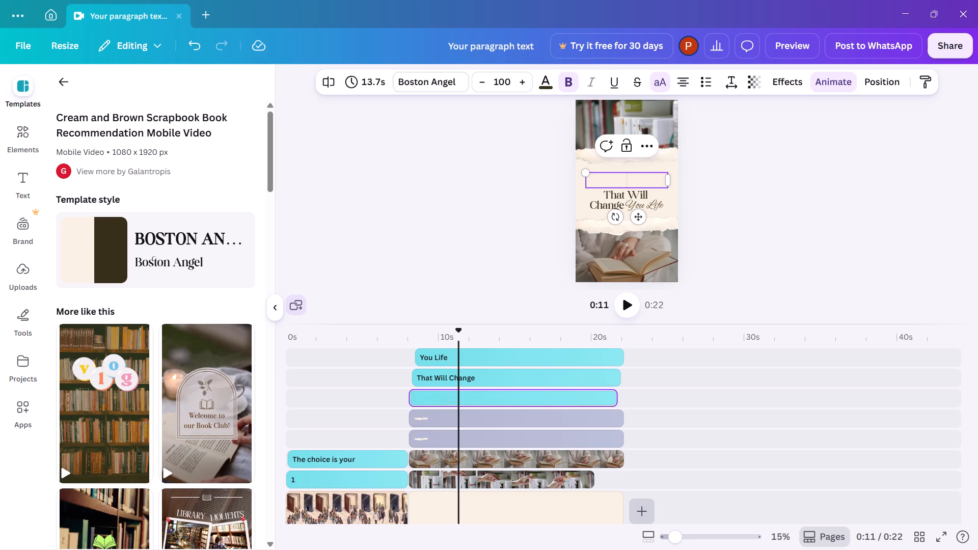
text(the)
key(space)
key(space)
key(space)
text(b)
text(ook)
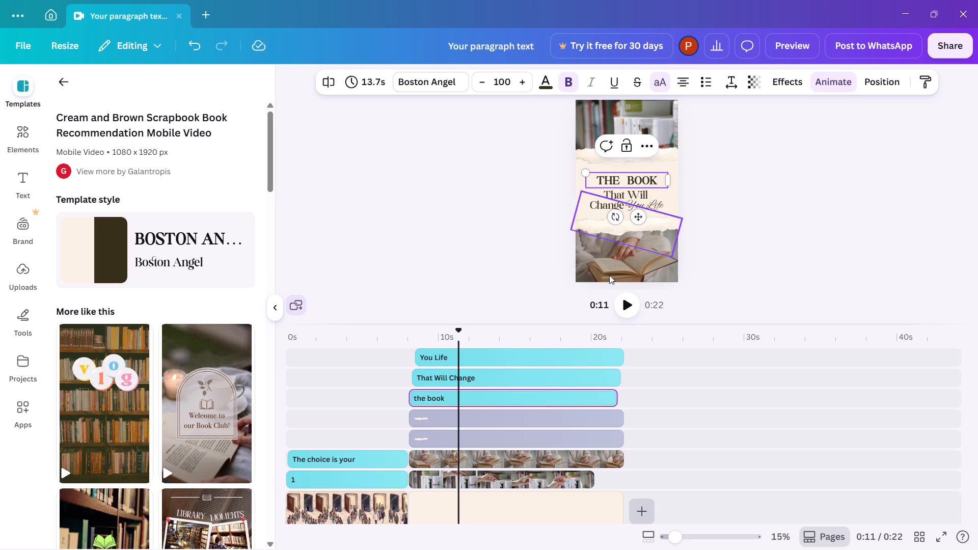
click(407, 435)
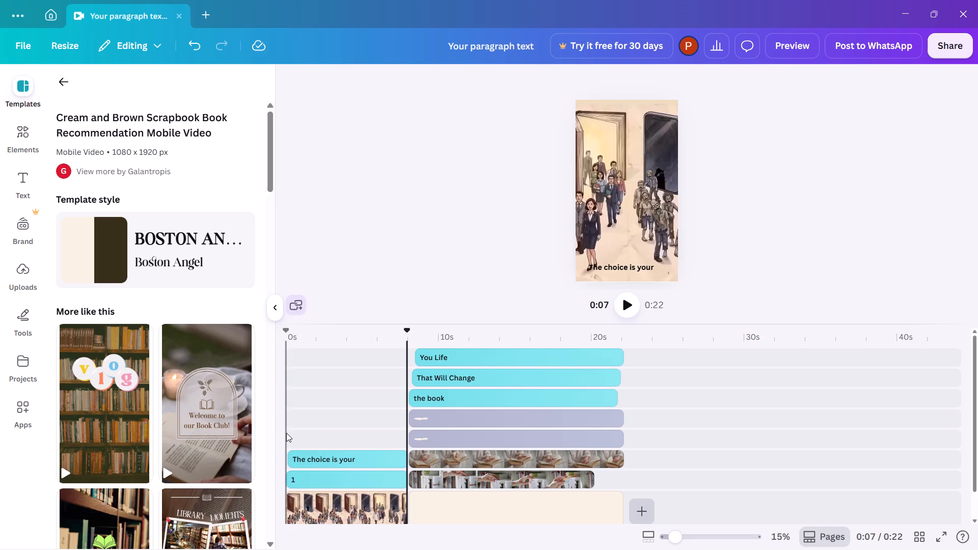
key(space)
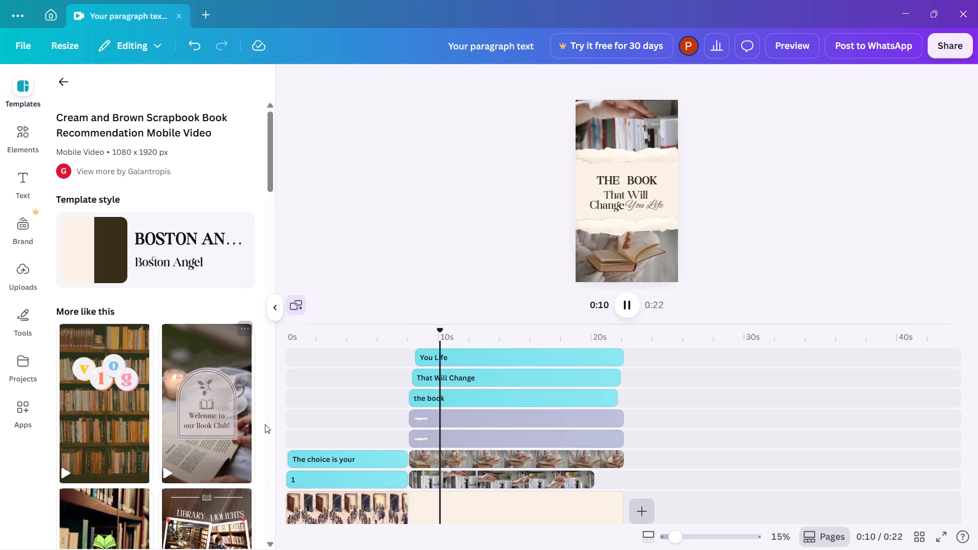
click(287, 424)
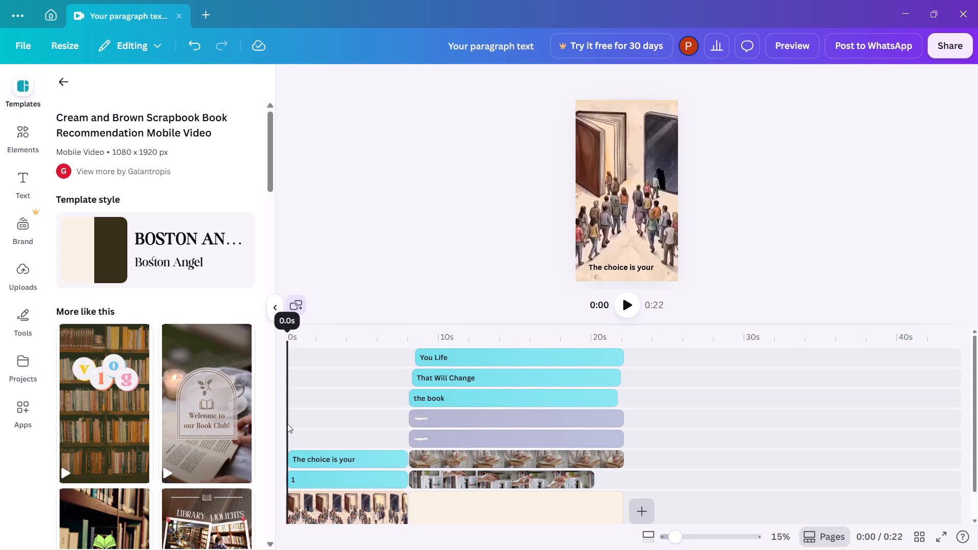
key(space)
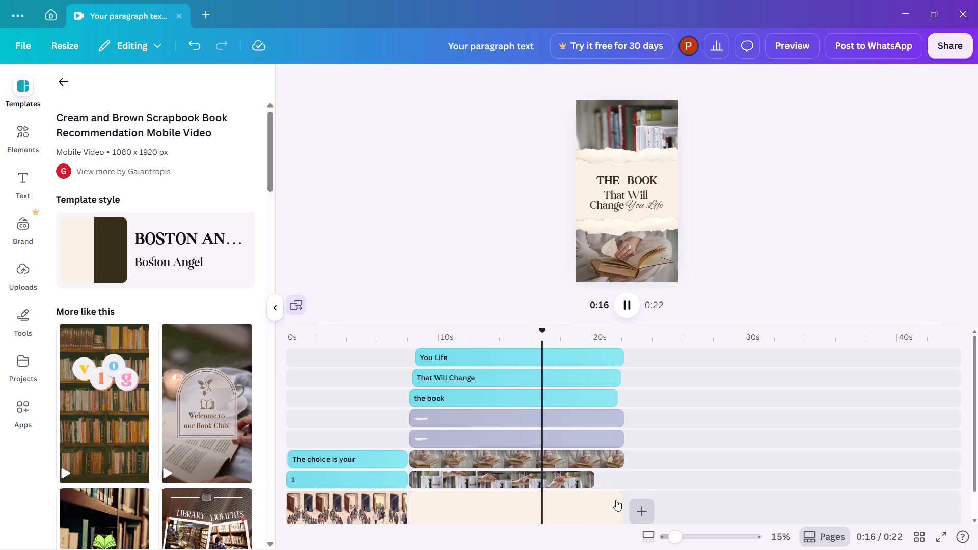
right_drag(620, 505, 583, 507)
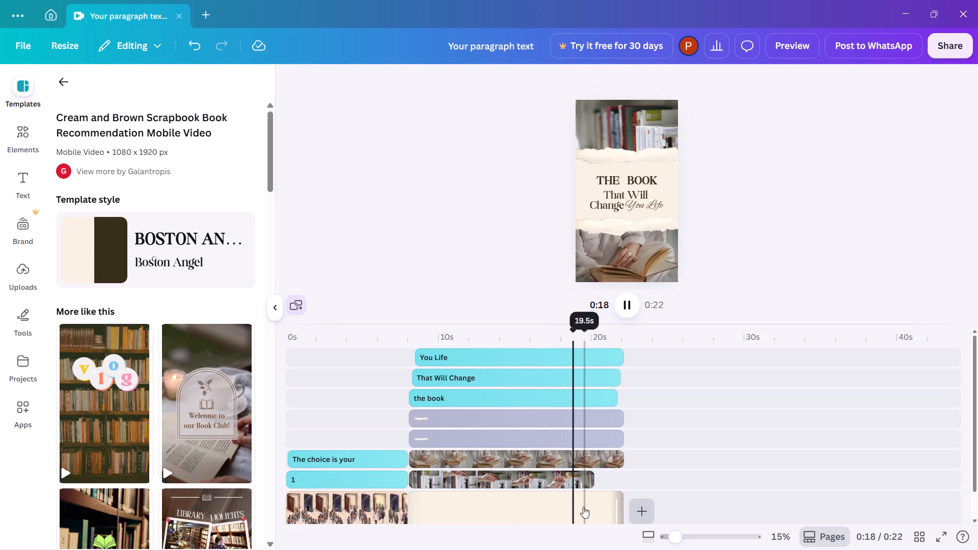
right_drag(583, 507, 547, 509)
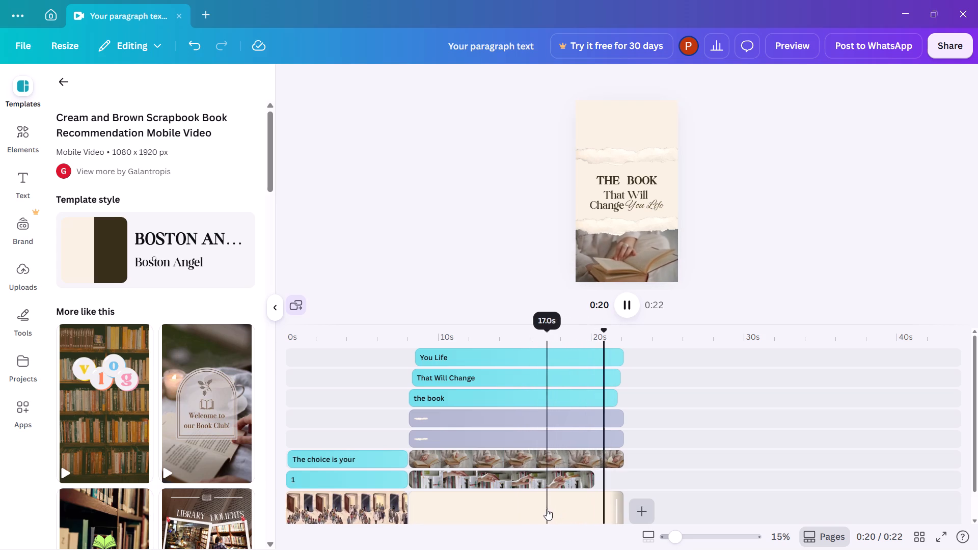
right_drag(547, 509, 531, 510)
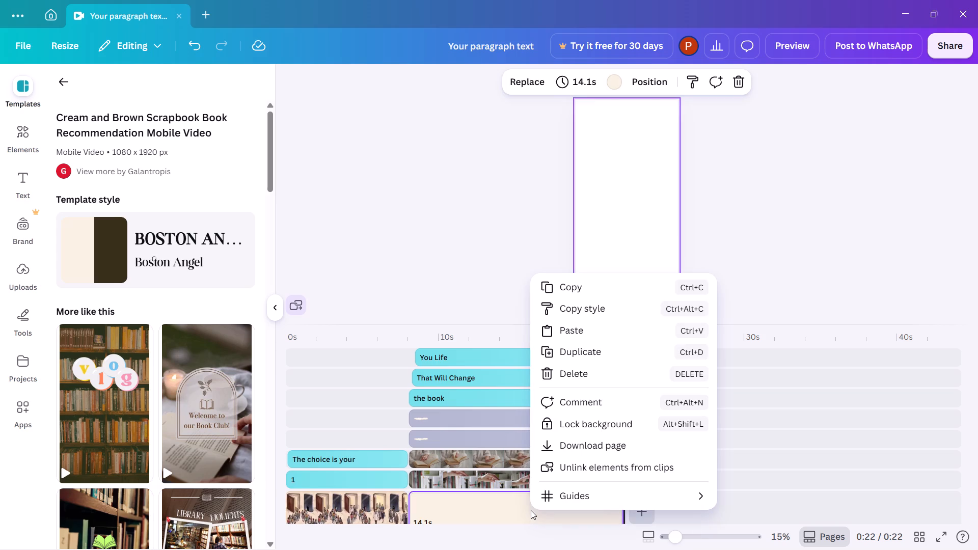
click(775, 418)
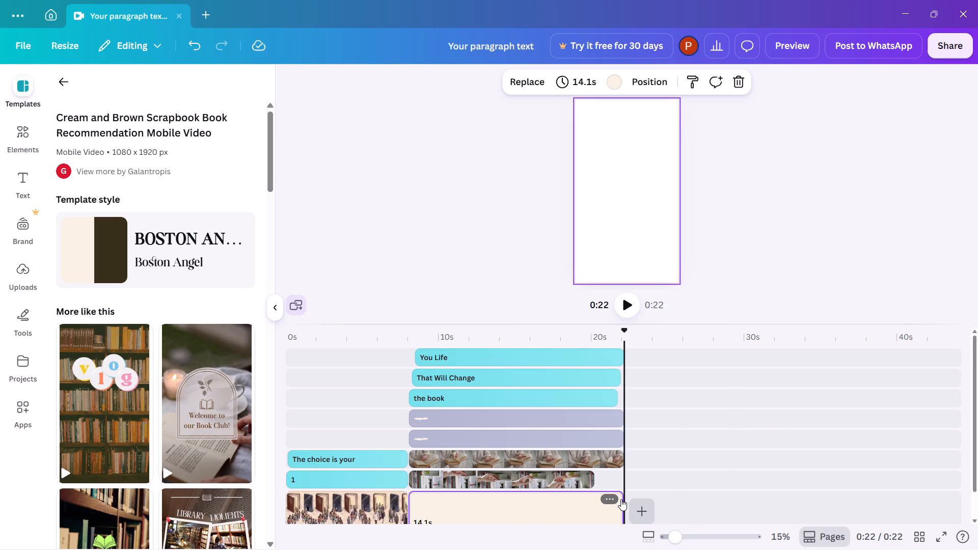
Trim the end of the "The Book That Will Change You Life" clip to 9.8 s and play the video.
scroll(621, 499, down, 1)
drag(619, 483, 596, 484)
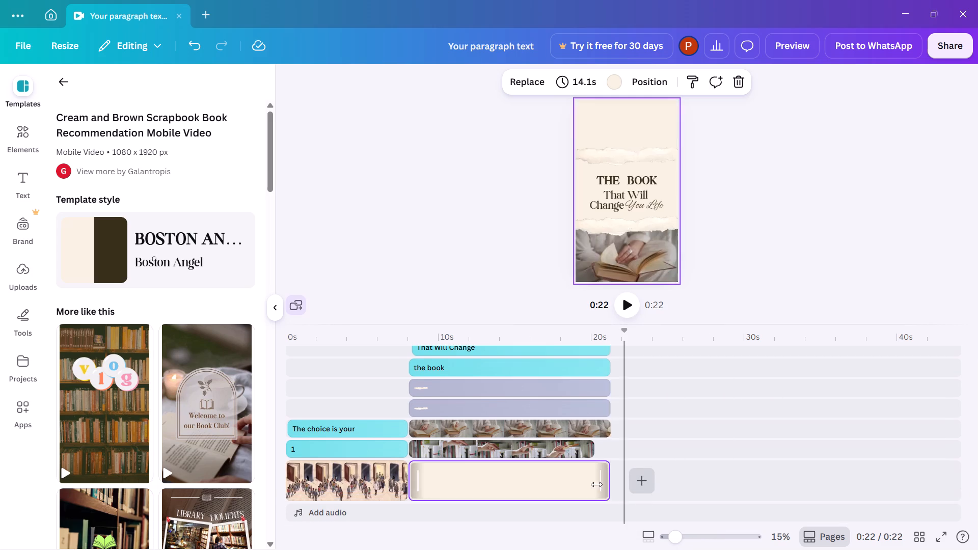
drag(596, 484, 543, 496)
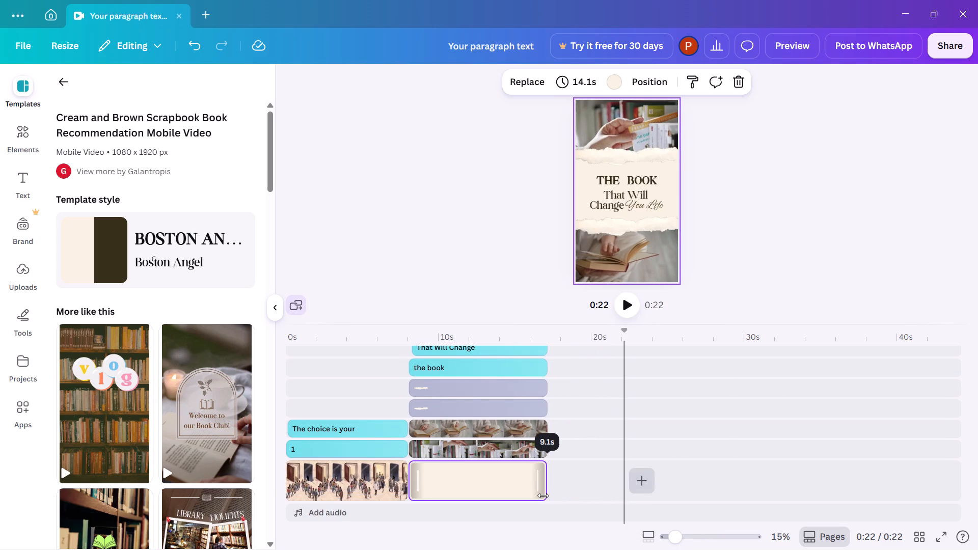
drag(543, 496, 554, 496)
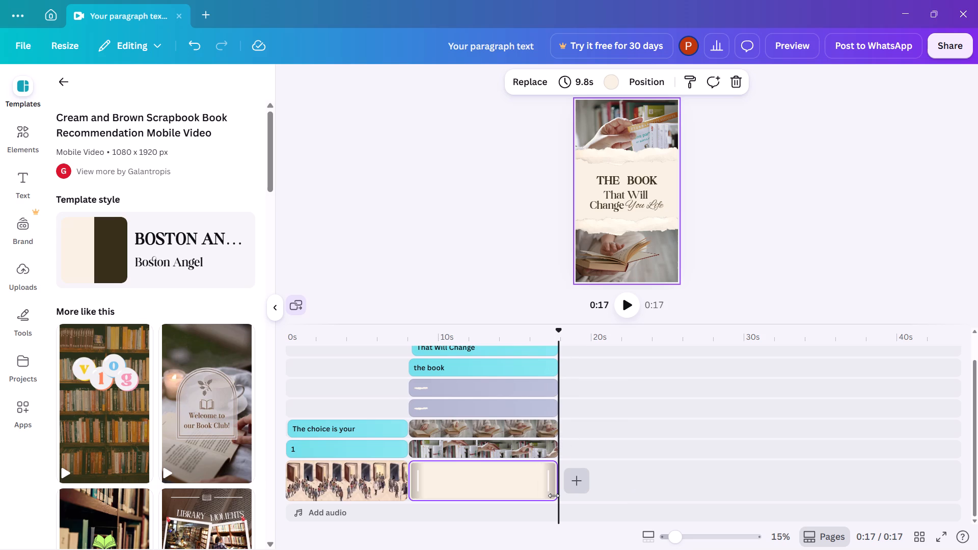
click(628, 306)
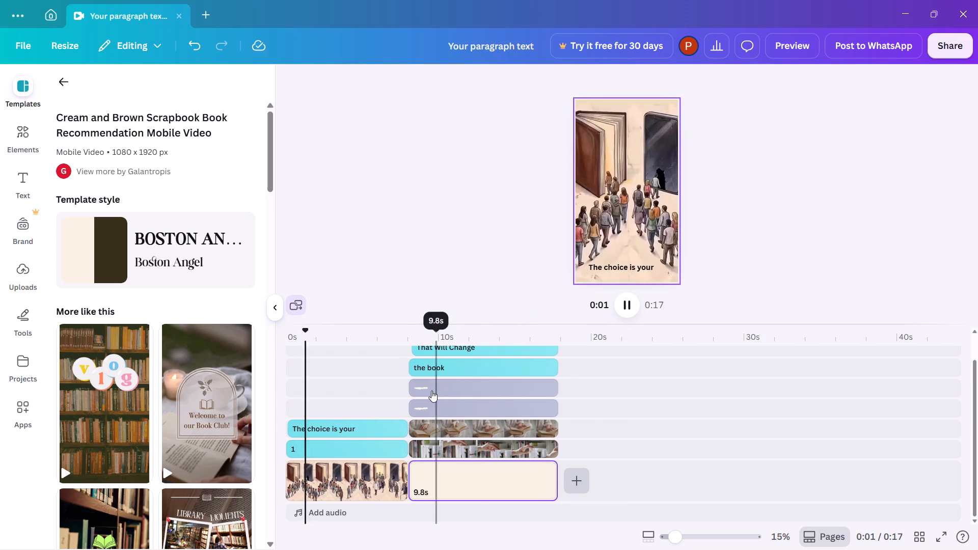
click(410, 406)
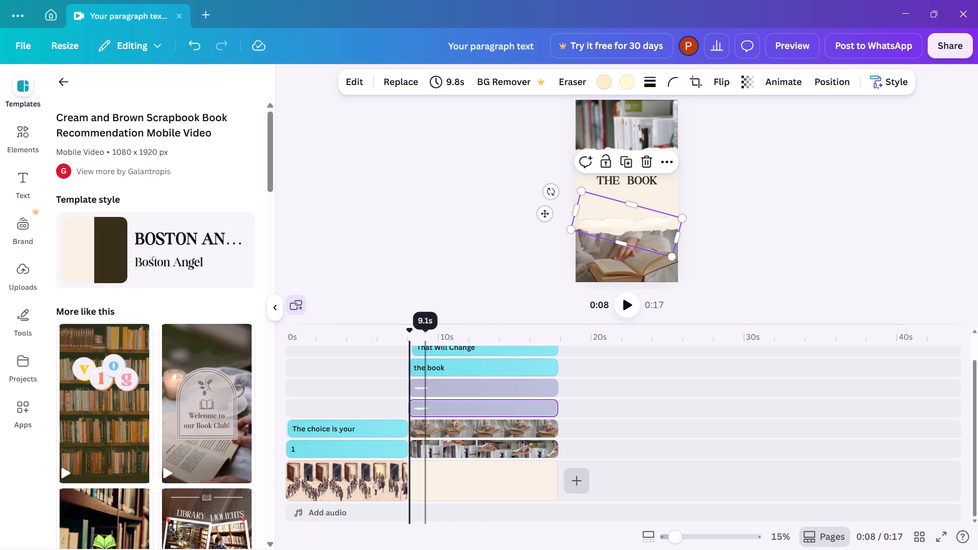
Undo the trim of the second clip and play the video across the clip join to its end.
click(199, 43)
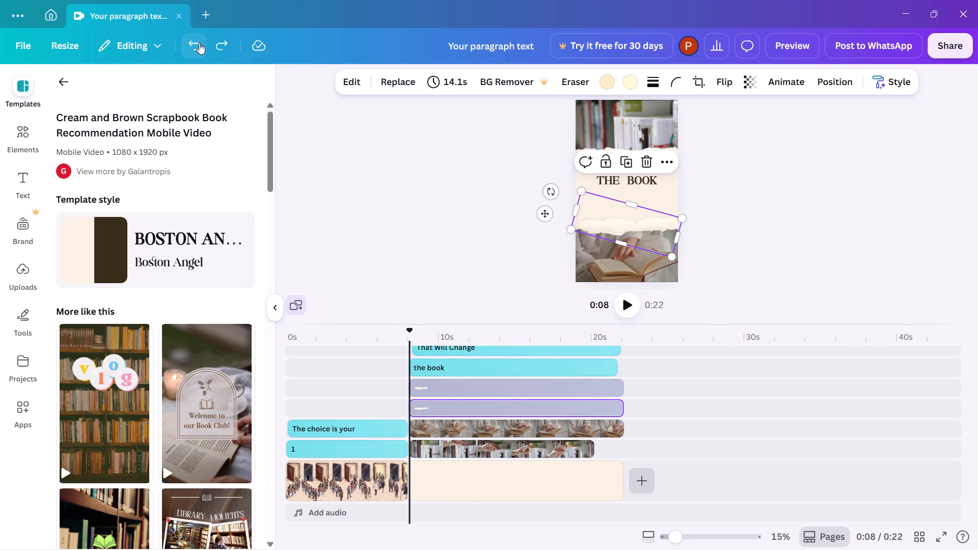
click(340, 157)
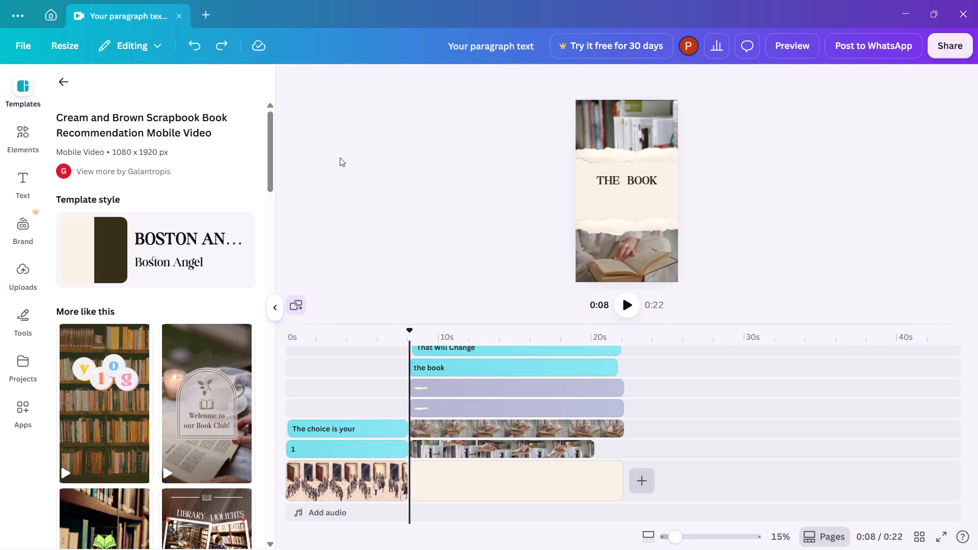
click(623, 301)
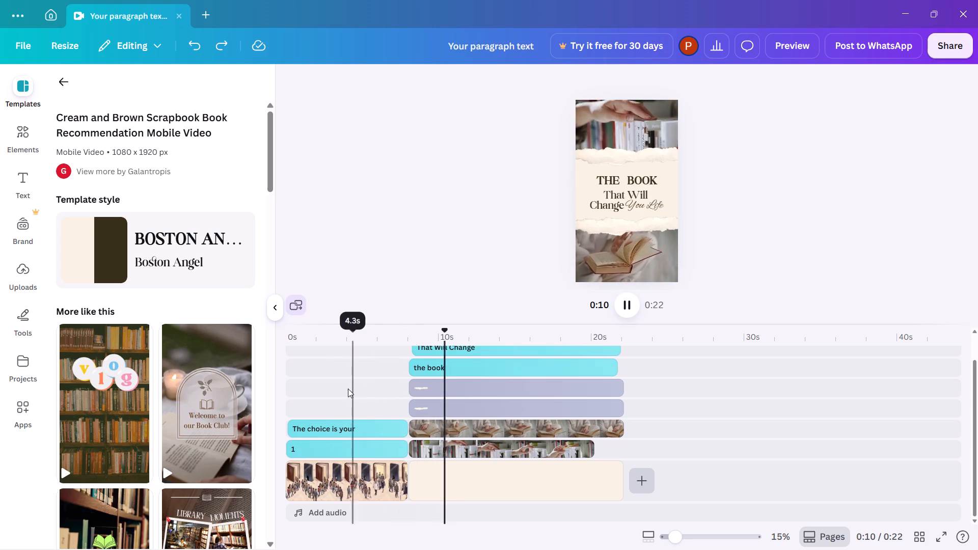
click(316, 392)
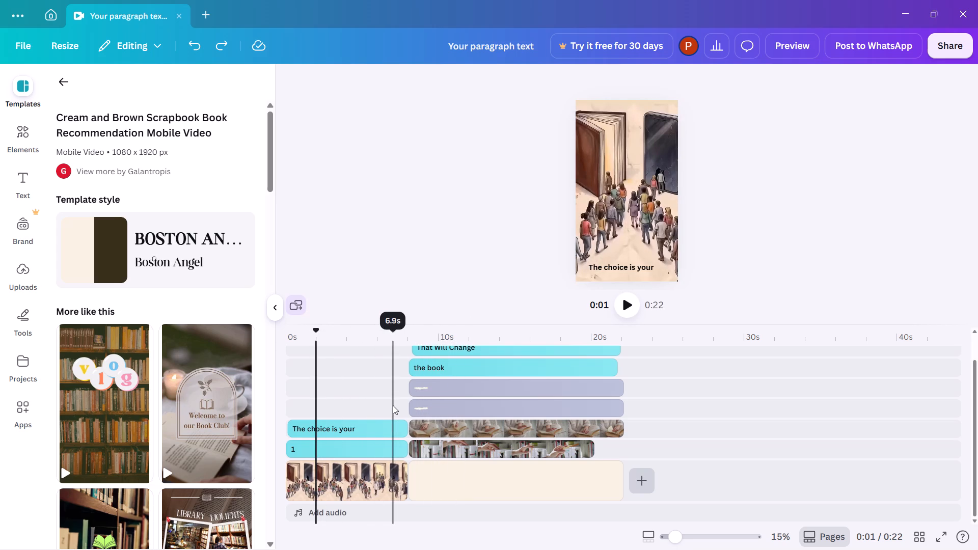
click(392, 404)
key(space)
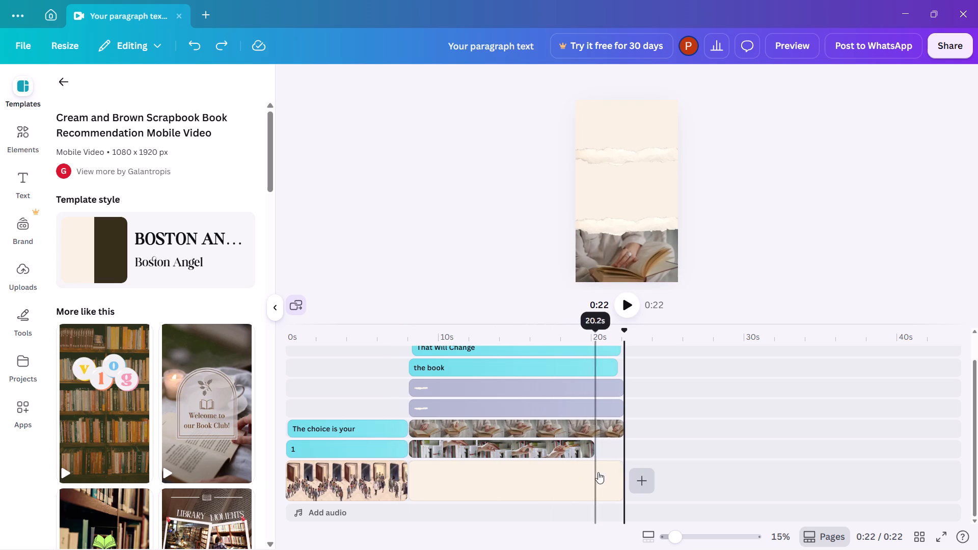
Trim the end of the "The Book That Will Change You Life" clip to 8.2 s and play the video from the first clip.
drag(620, 477, 595, 483)
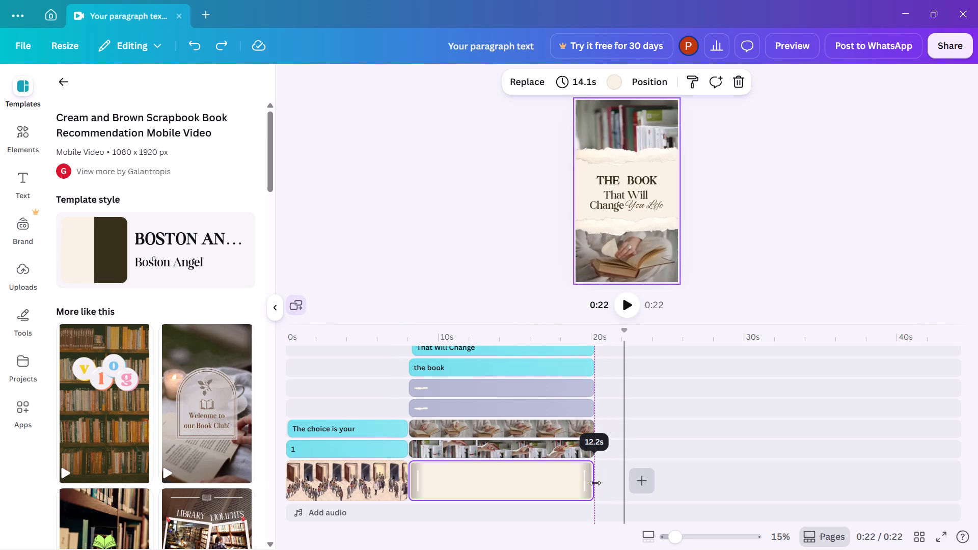
drag(595, 483, 569, 485)
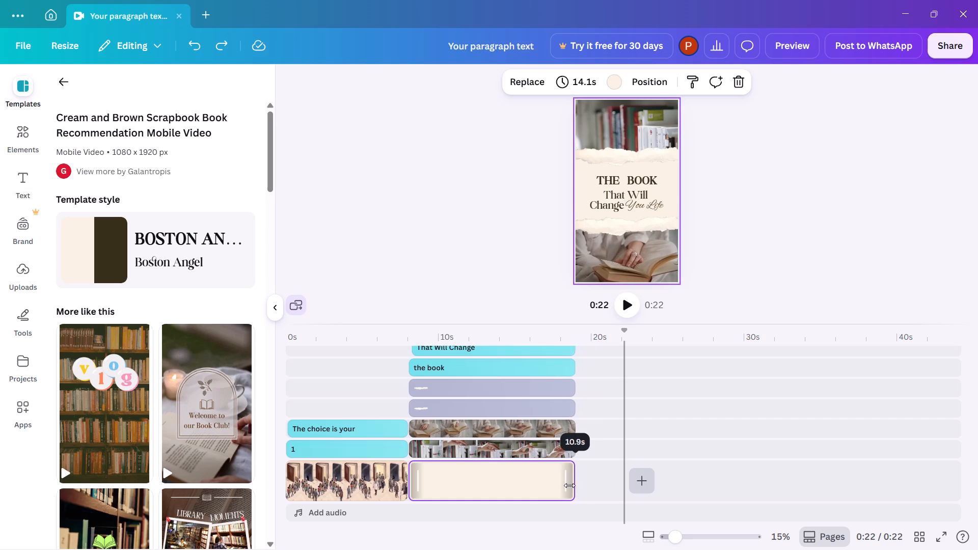
drag(569, 485, 551, 487)
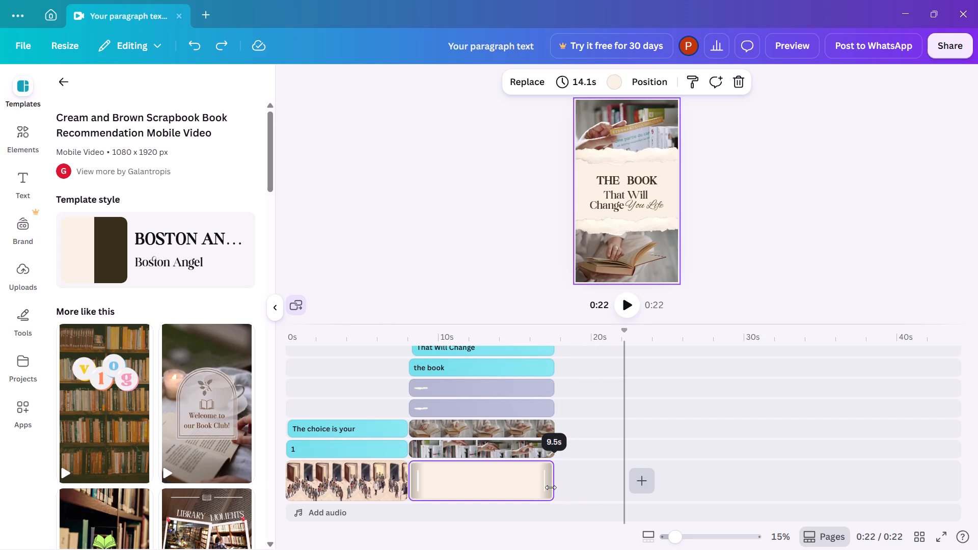
drag(551, 487, 547, 487)
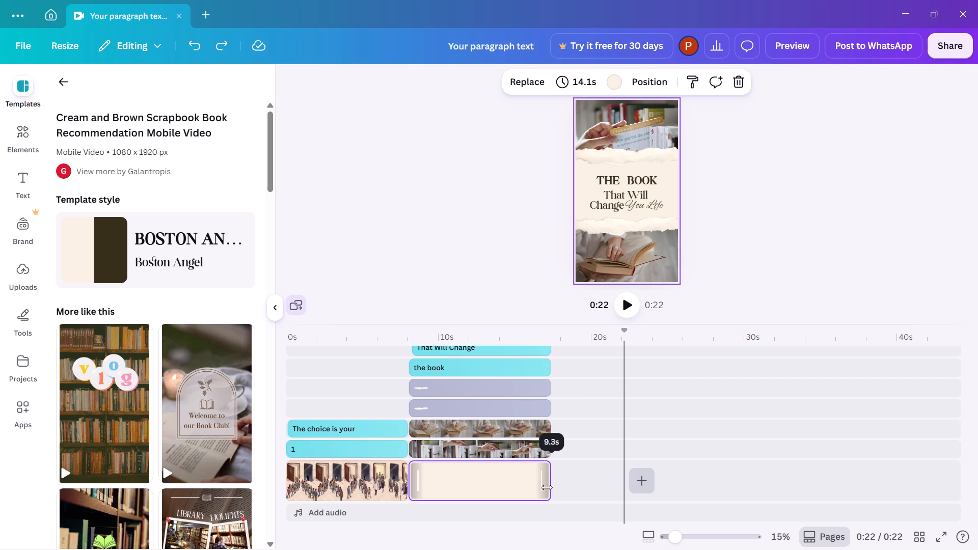
drag(547, 487, 538, 489)
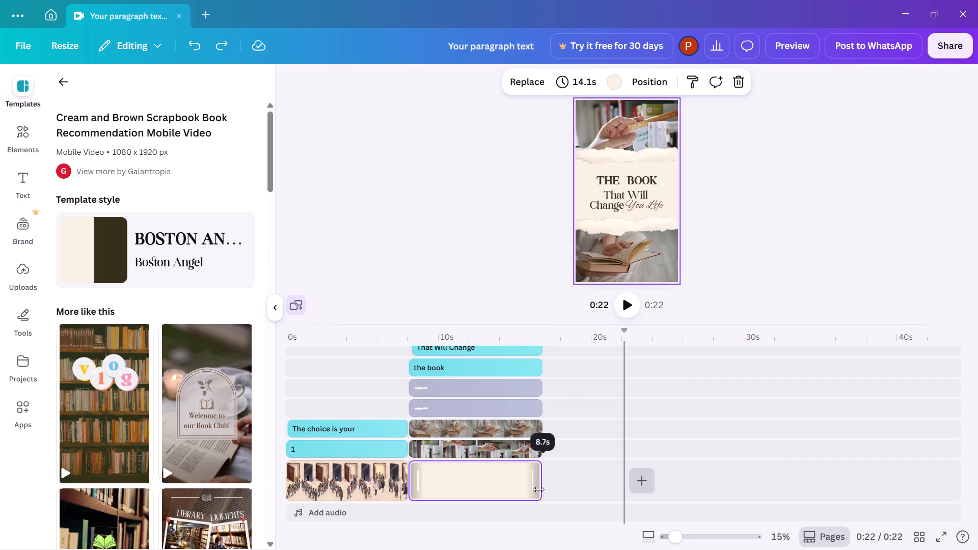
drag(538, 489, 530, 491)
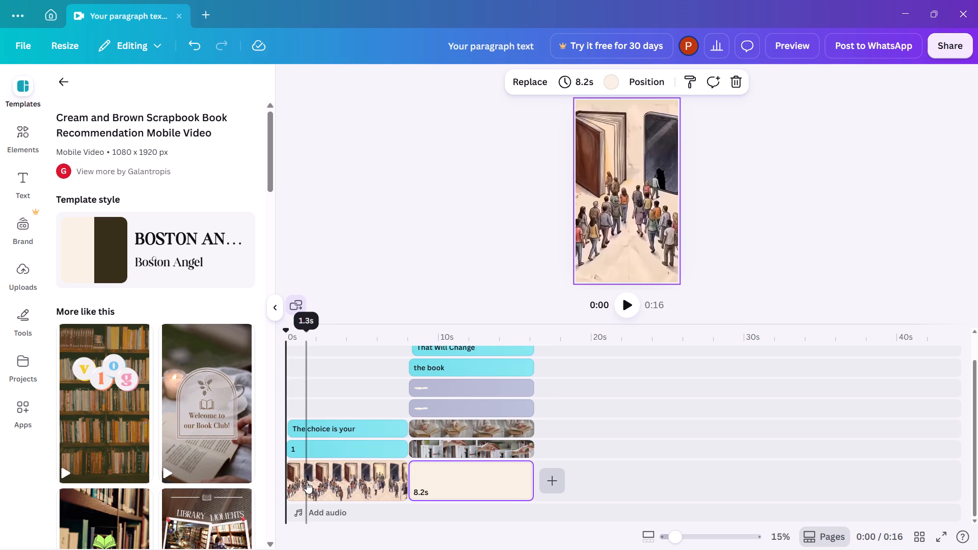
click(369, 470)
key(space)
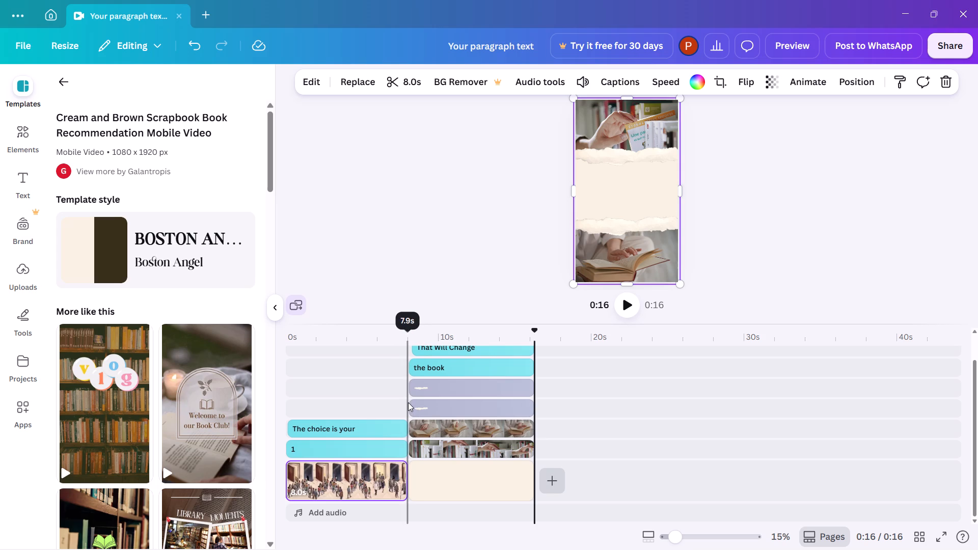
Place the playhead at the join of the two clips and open the audio category of elements, clearing the old photo search.
click(408, 402)
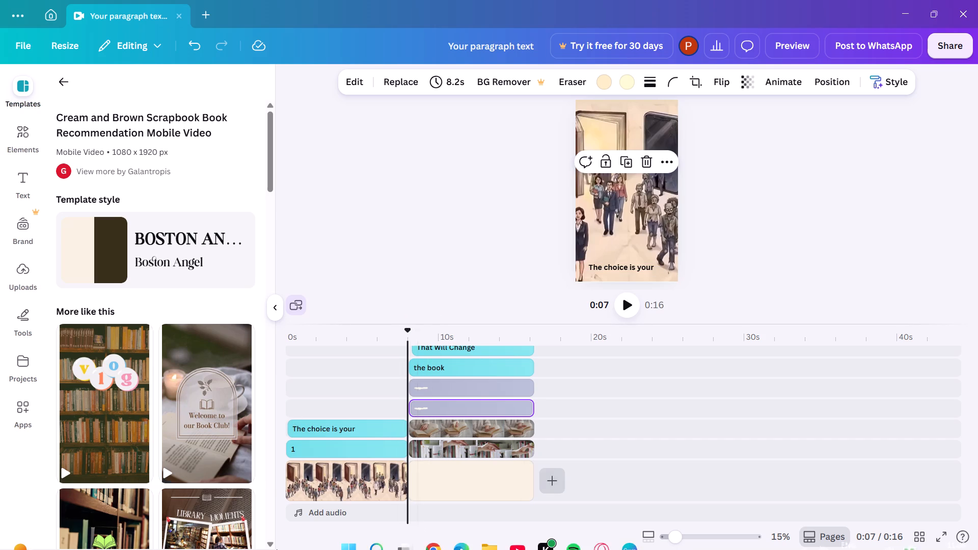
click(17, 135)
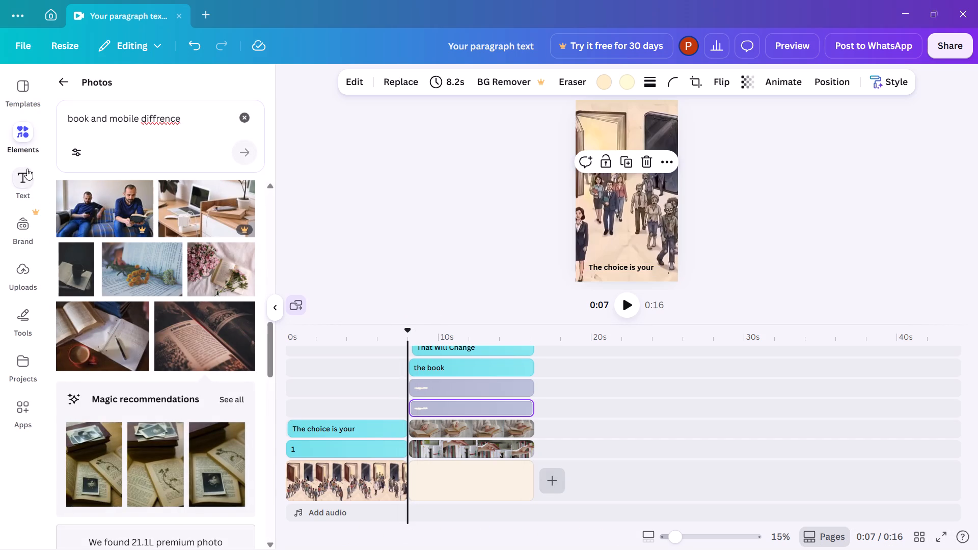
click(23, 133)
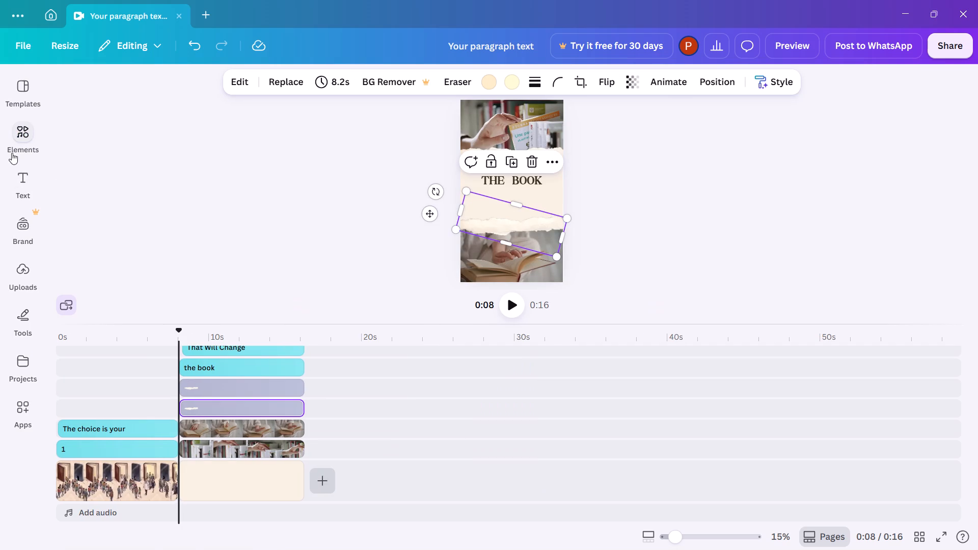
click(14, 139)
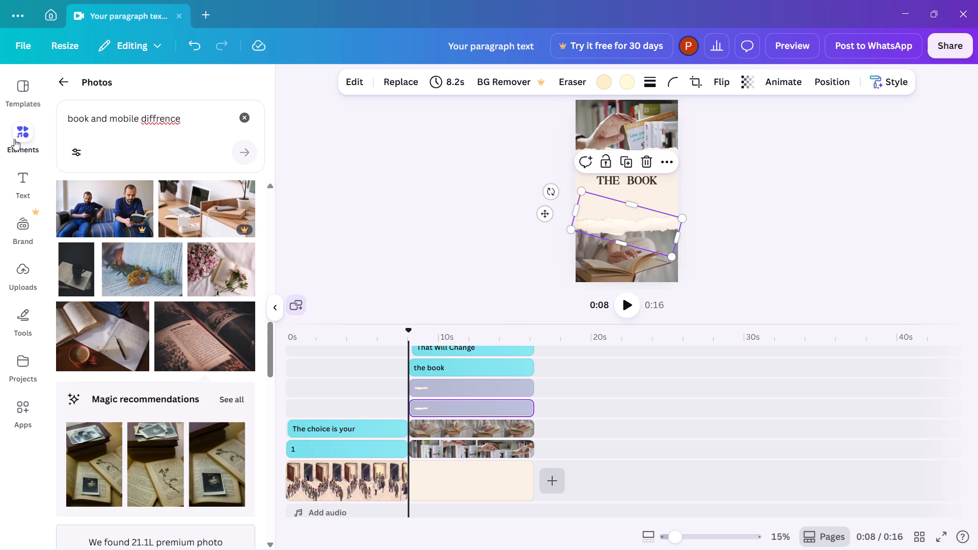
click(240, 117)
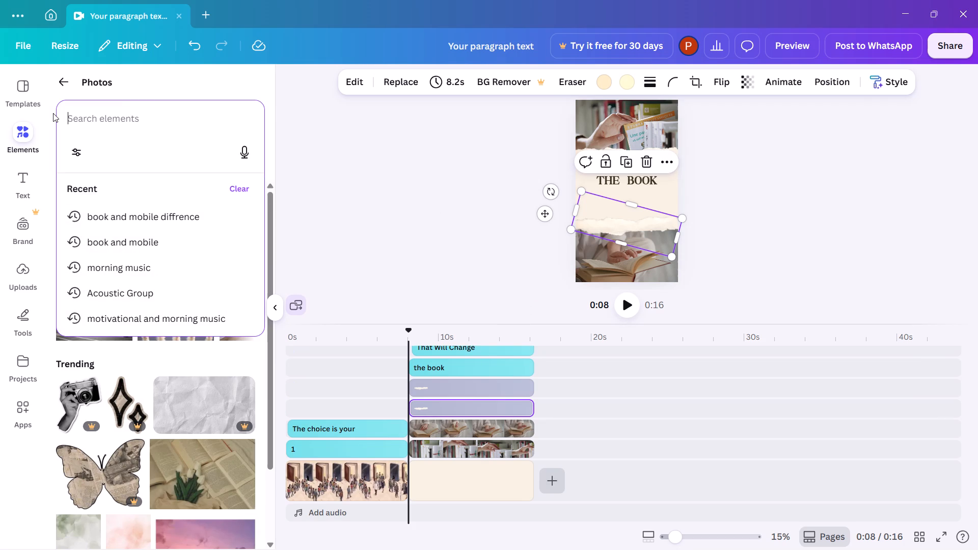
click(57, 74)
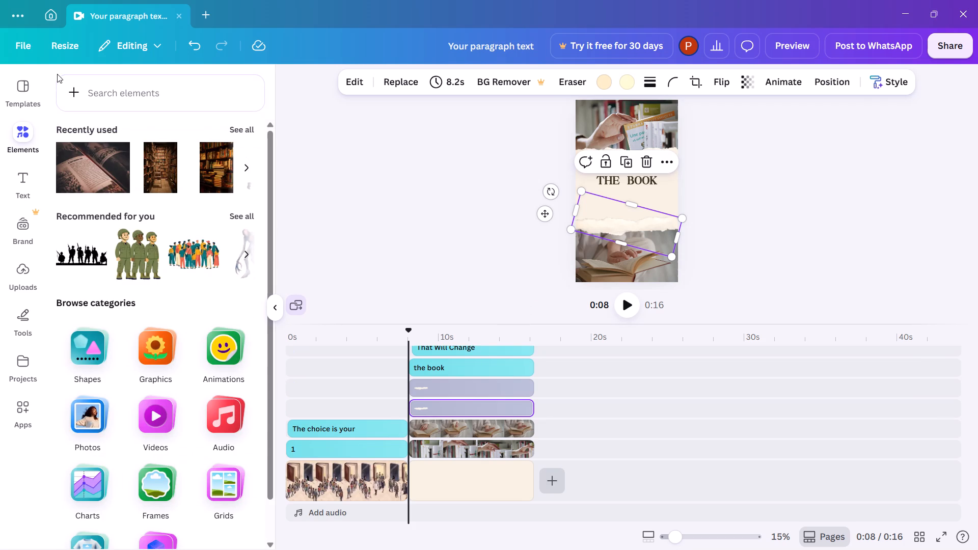
click(207, 424)
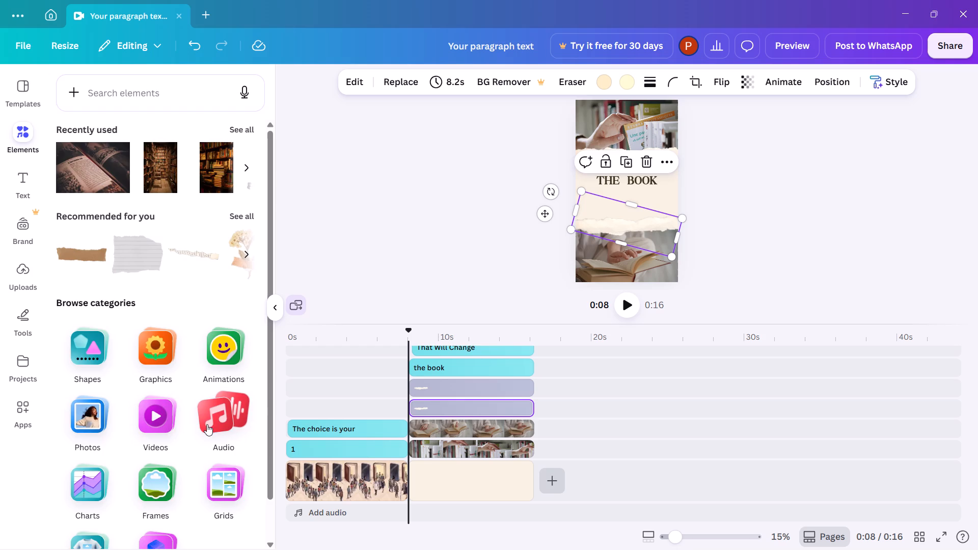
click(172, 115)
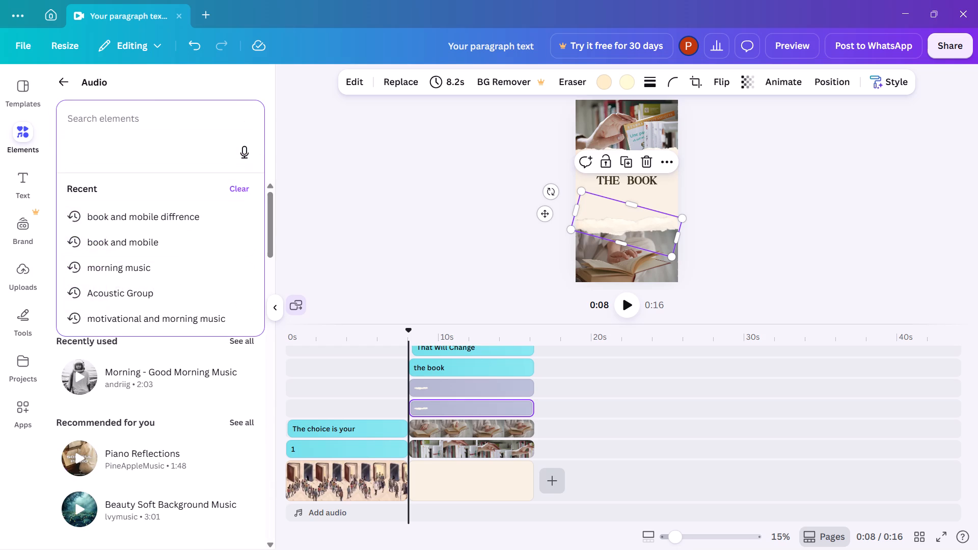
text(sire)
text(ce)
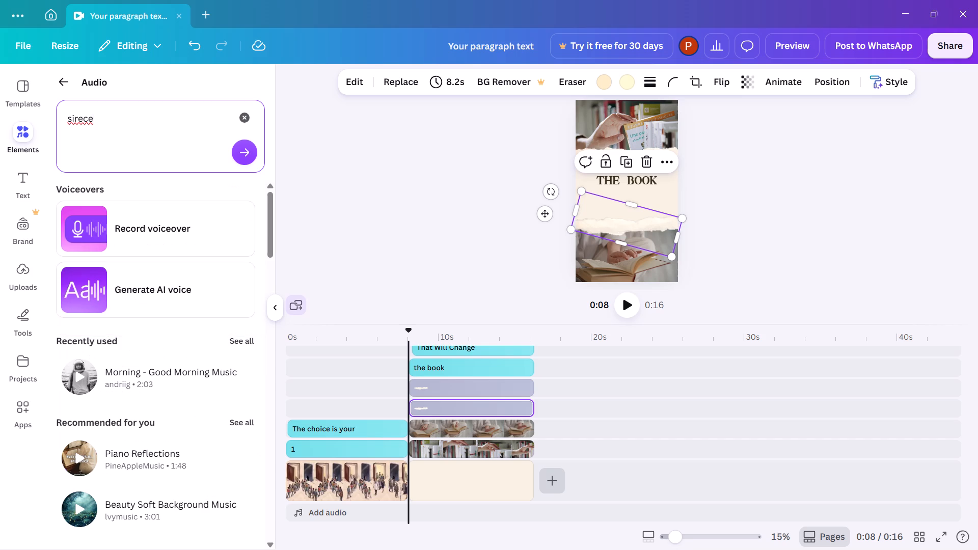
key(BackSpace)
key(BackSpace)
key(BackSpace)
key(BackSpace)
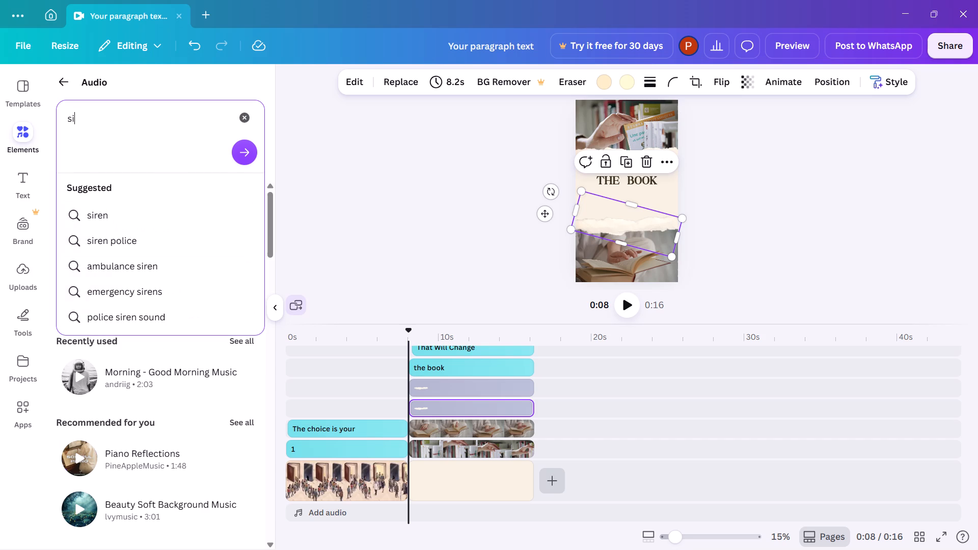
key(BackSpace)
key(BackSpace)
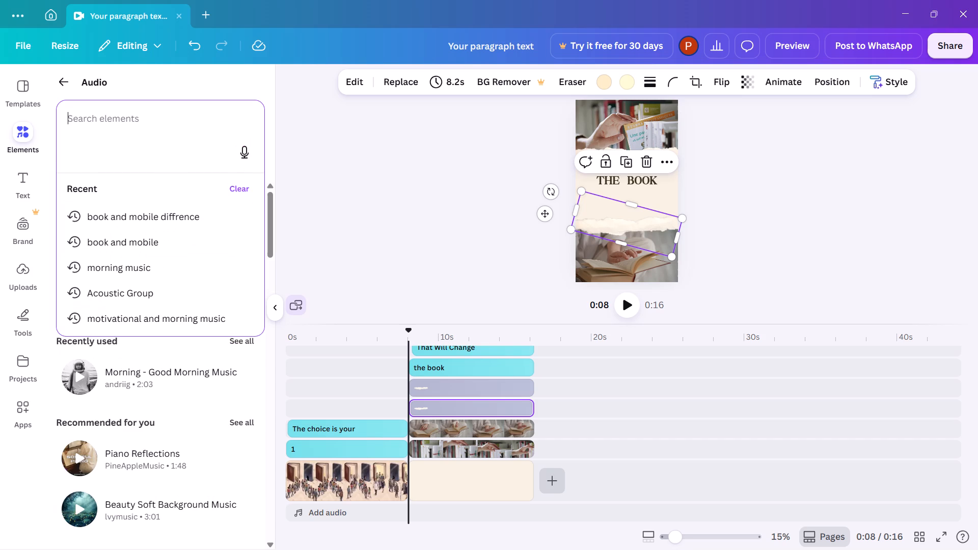
Search the audio library for "book" and preview the "Book" track.
text(boo)
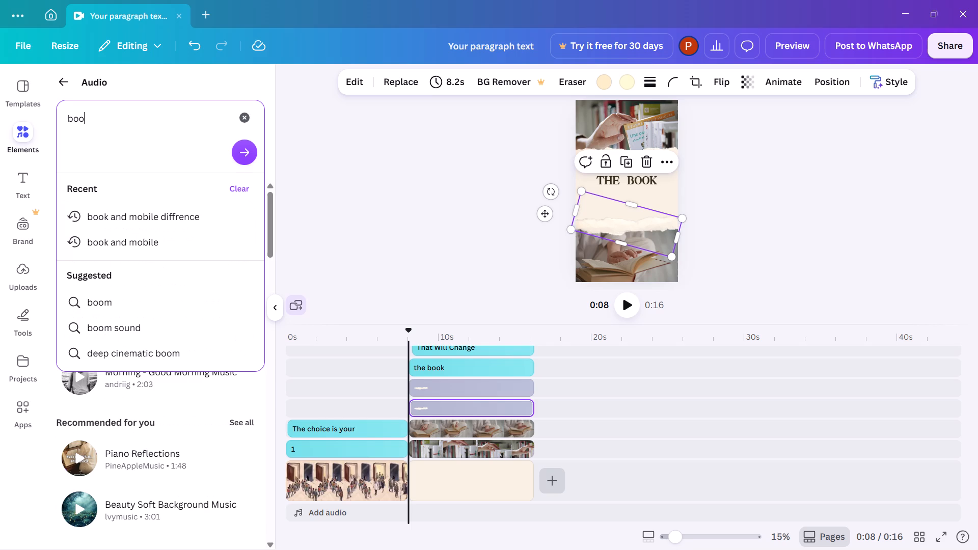
text(k)
key(space)
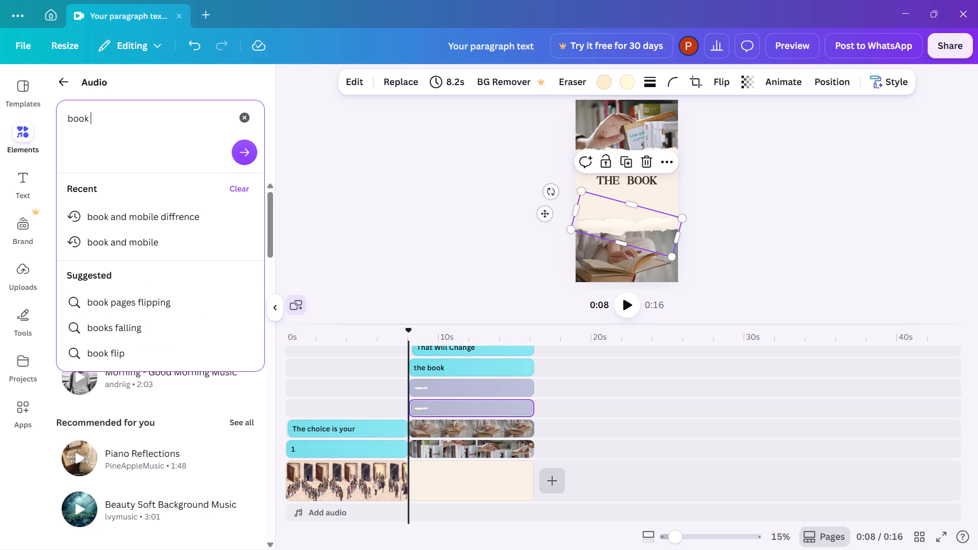
key(Return)
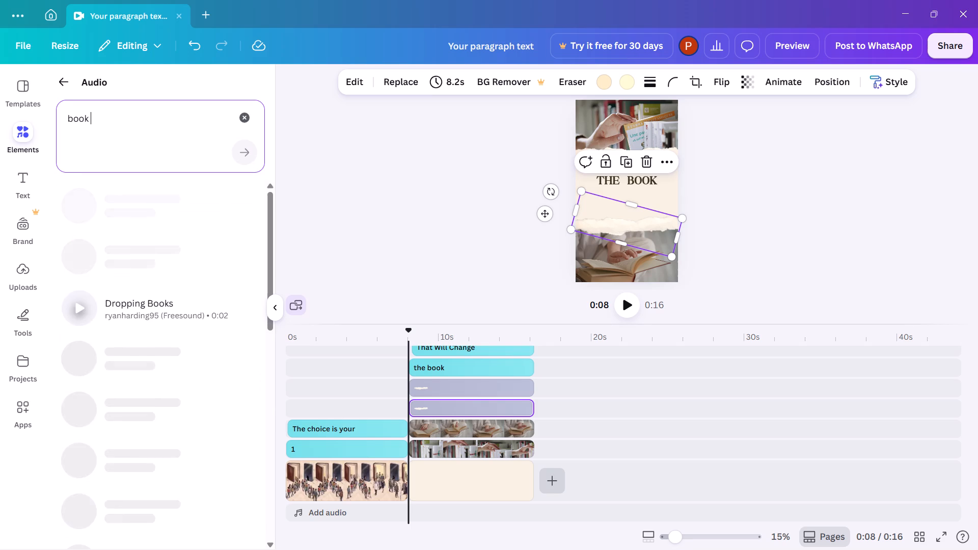
click(93, 243)
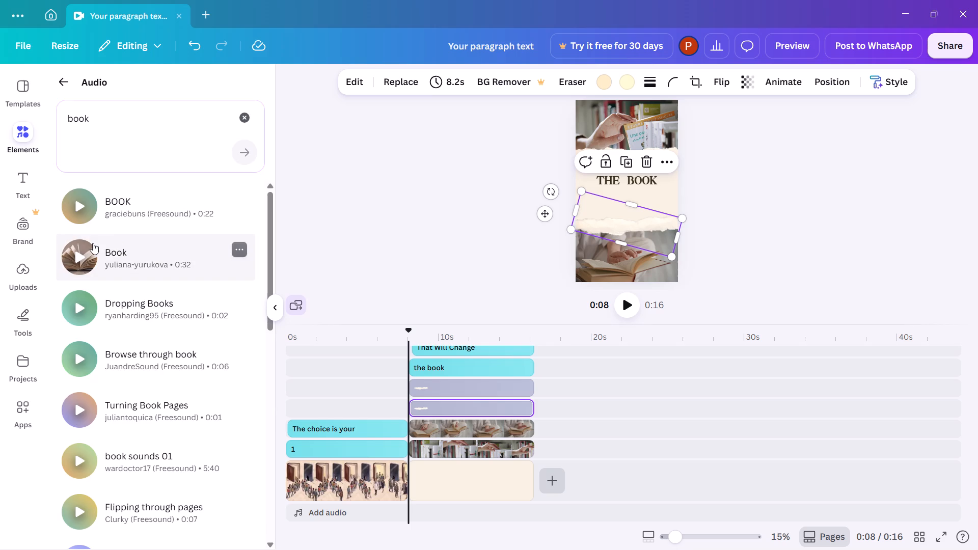